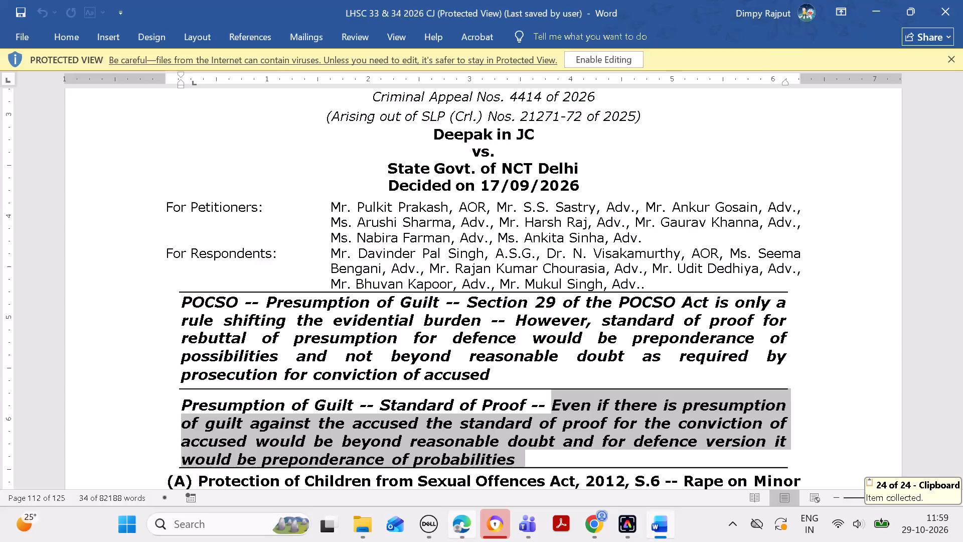
In Edge, paste the copied "Even if there is presumption of guilt…" text into the important point, remove its bold and italic, and save the point.
click(472, 525)
key(ctrl+v)
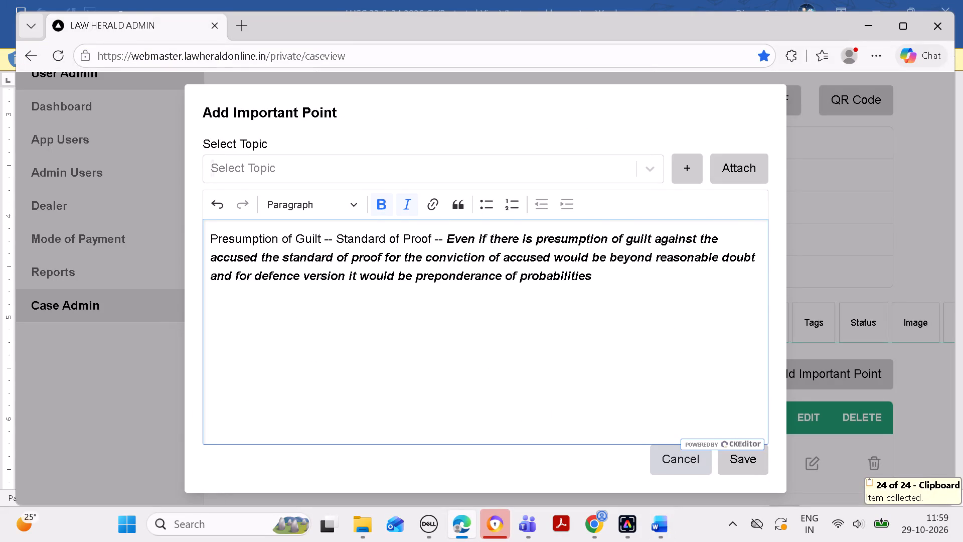
drag(450, 237, 611, 321)
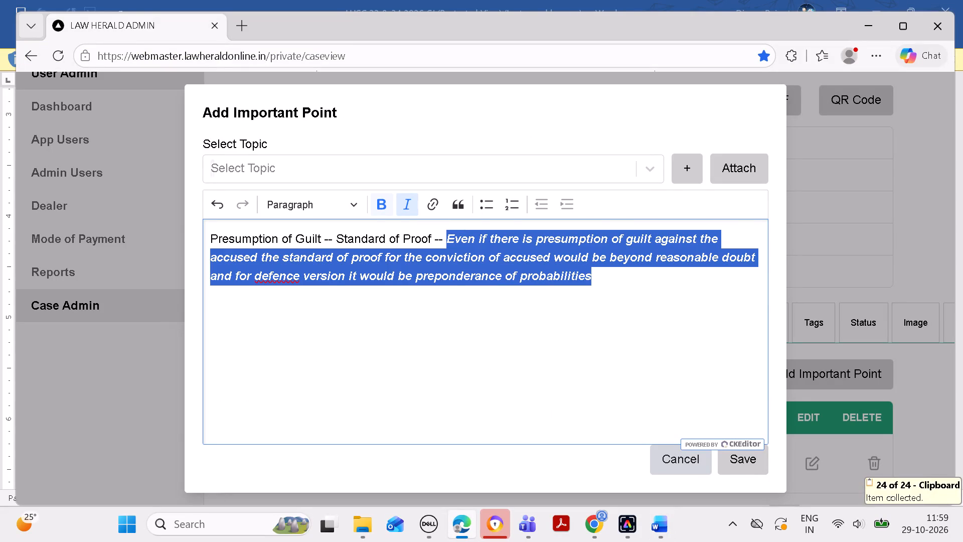
click(405, 198)
click(387, 198)
click(564, 296)
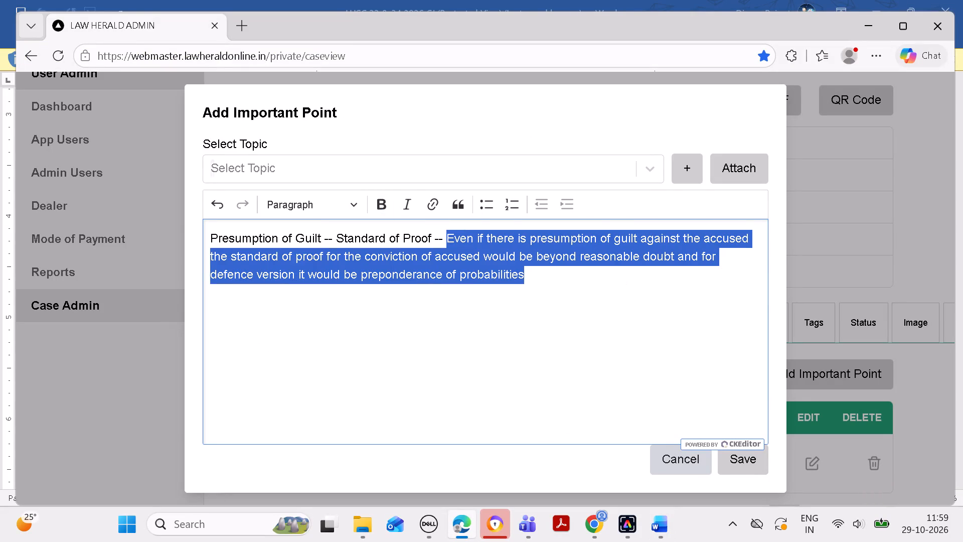
click(557, 291)
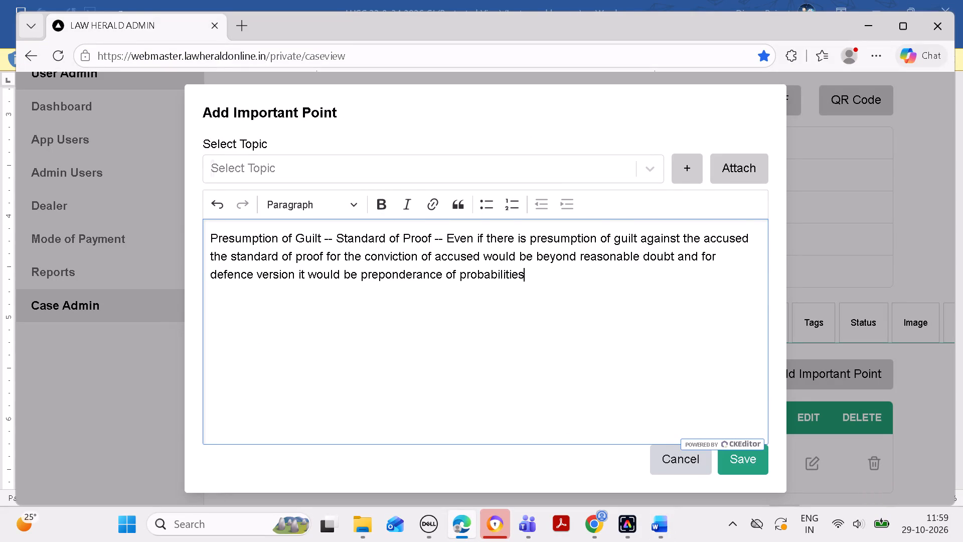
click(750, 464)
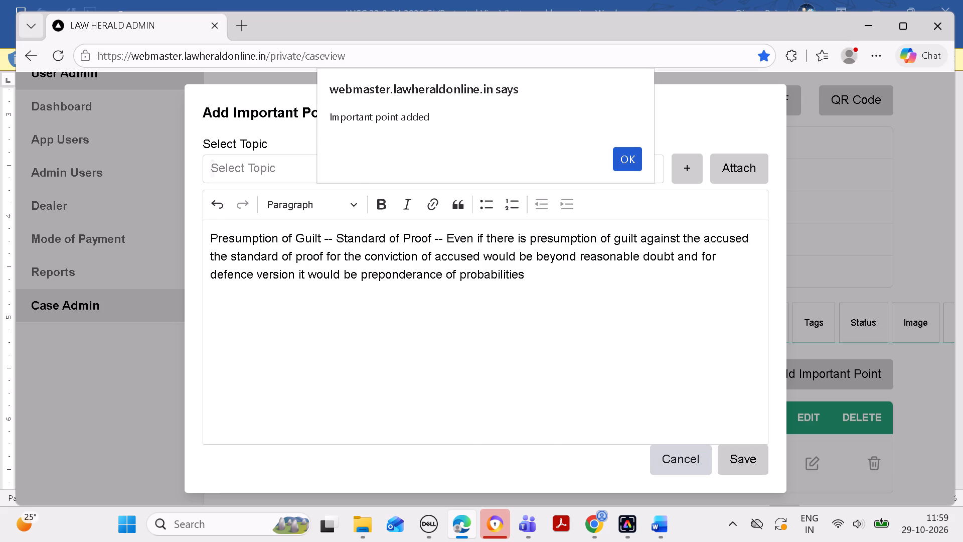
click(630, 159)
scroll(620, 340, down, 6)
Start a new headnote for the case and attach the Act copied from Word's headnote (A), "Protection of Children from Sexual Offences Act, 2012".
click(659, 520)
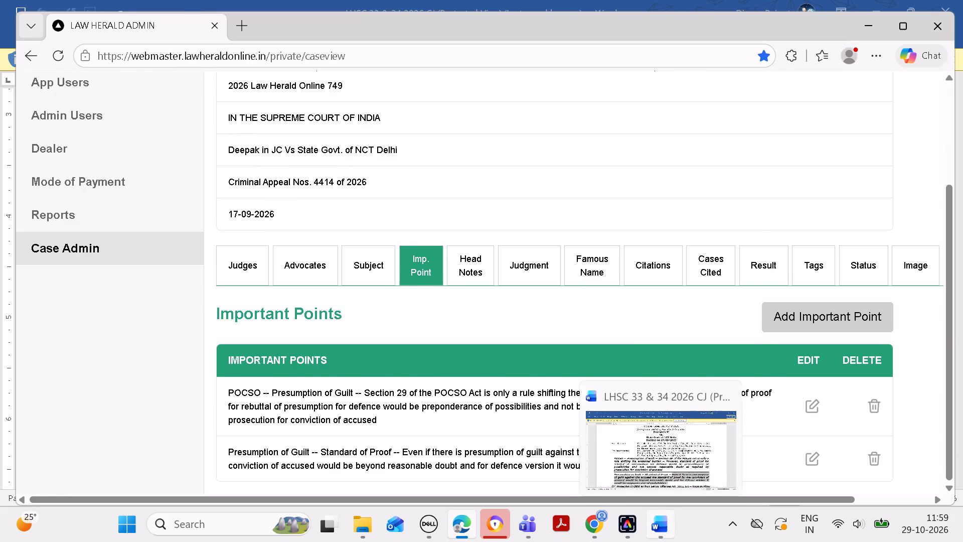
key(Down)
key(Down)
key(Down)
key(Down)
key(Down)
key(Down)
key(Down)
key(Down)
key(Down)
key(Down)
key(Down)
key(Down)
key(Down)
key(Down)
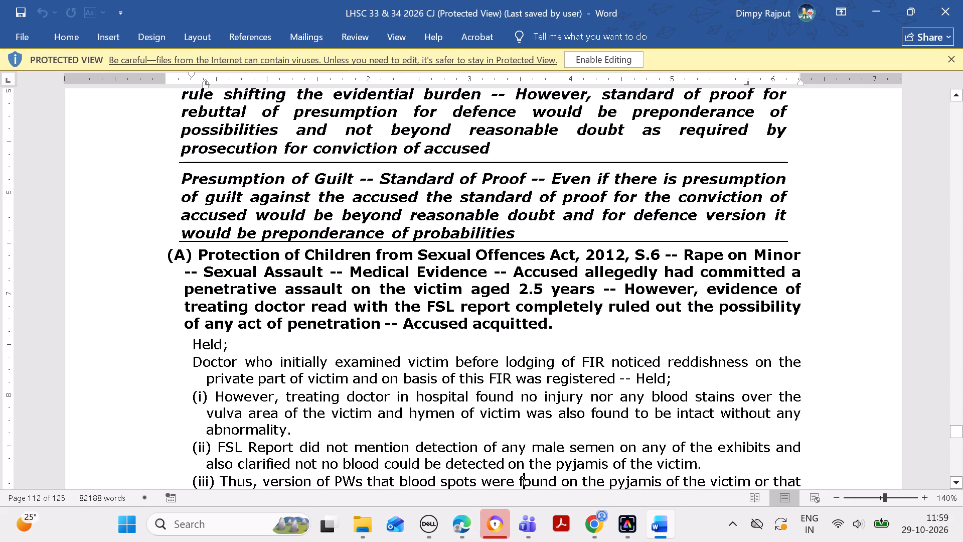
drag(206, 249, 600, 254)
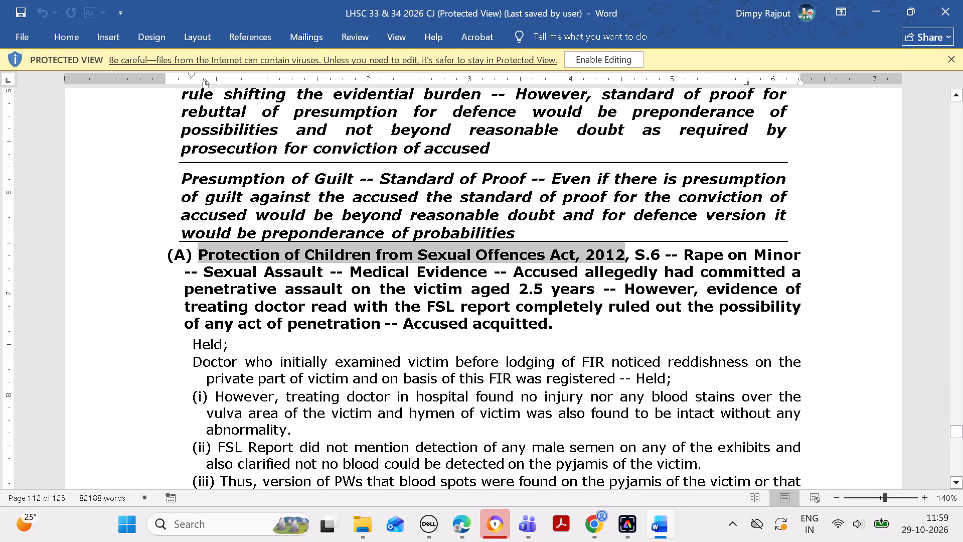
drag(600, 254, 600, 256)
key(ctrl+c)
click(465, 523)
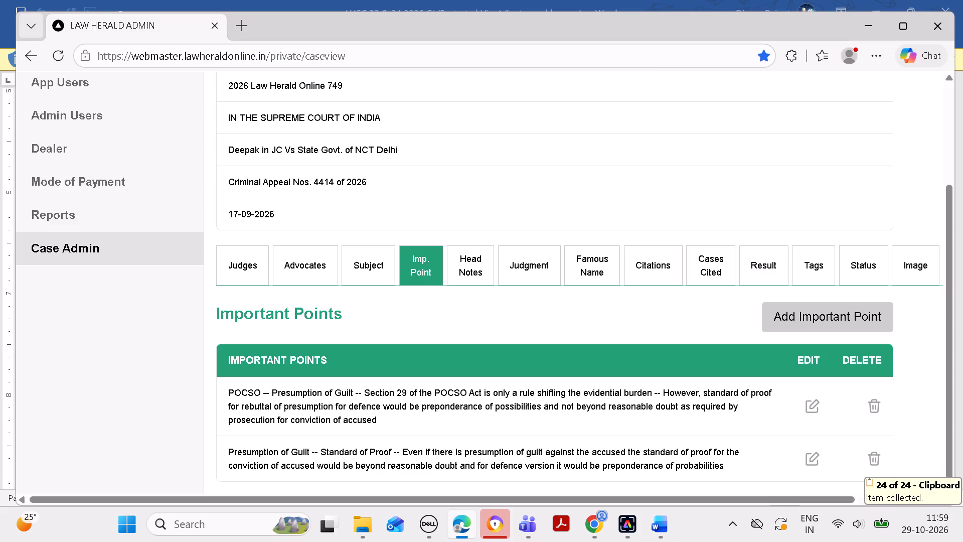
click(448, 265)
scroll(497, 314, down, 5)
click(850, 413)
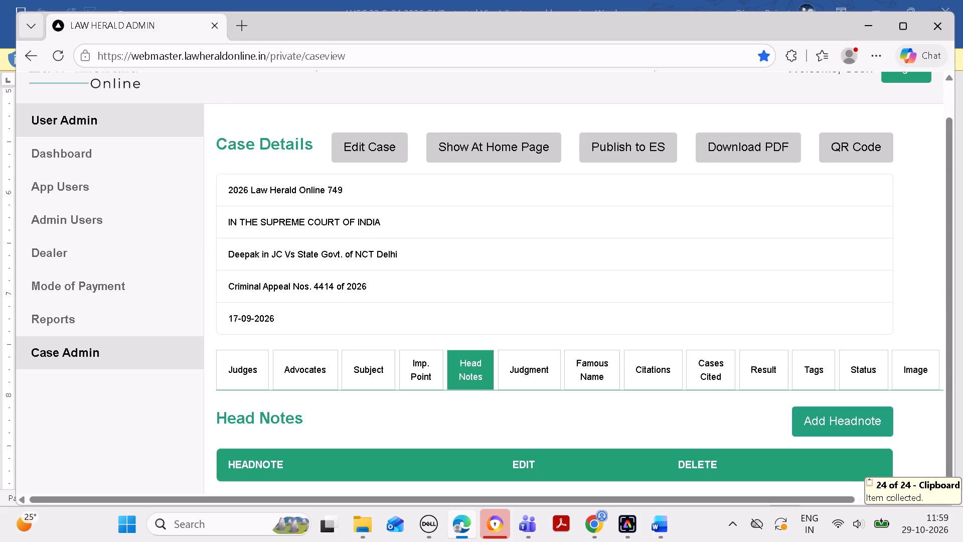
click(236, 183)
key(ctrl+v)
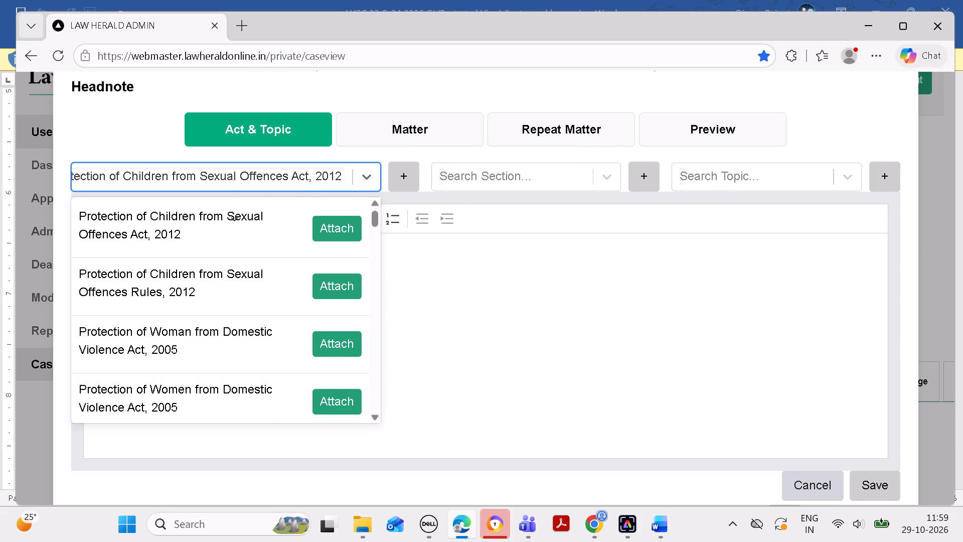
click(343, 220)
click(487, 281)
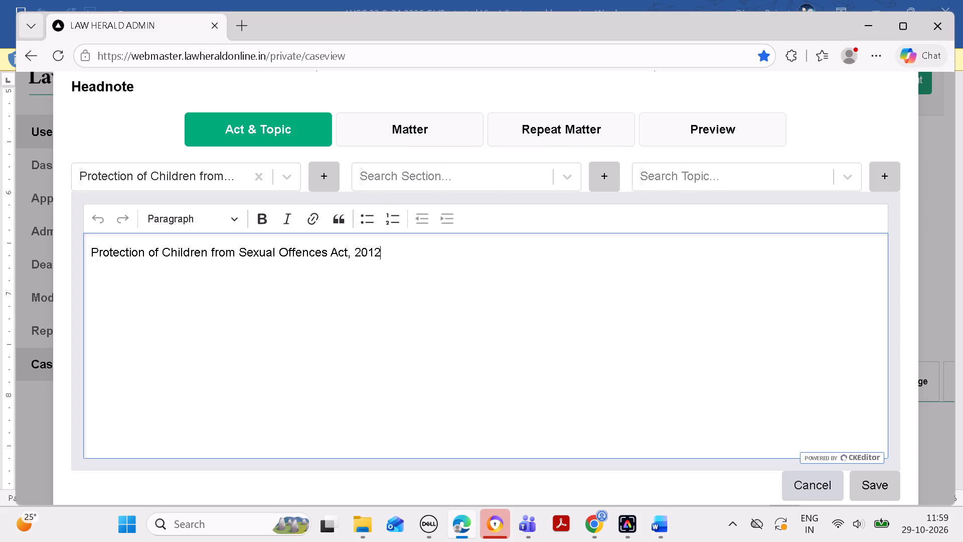
key(space)
Copy section "S.6" from headnote (A) in Word and attach it to the new headnote in Edge.
click(648, 526)
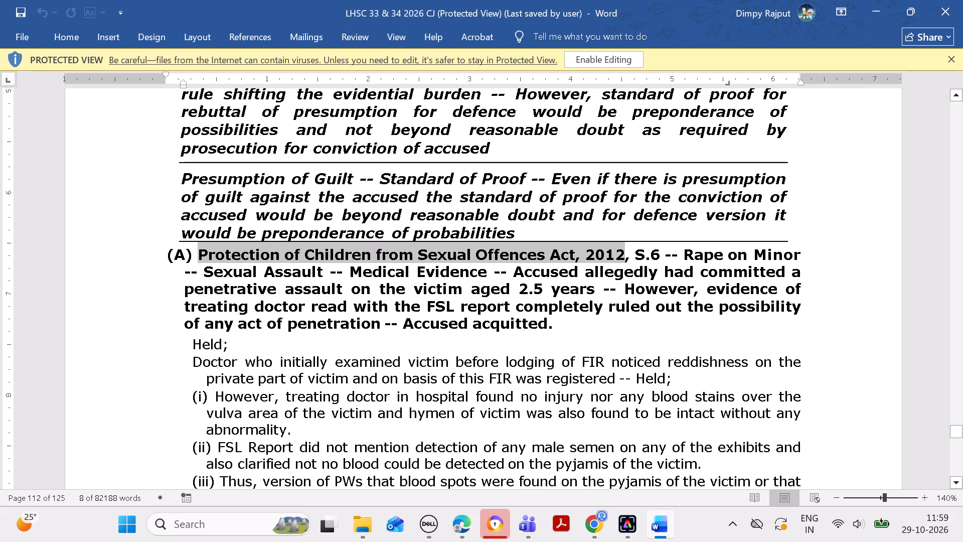
drag(635, 255, 659, 256)
key(ctrl+c)
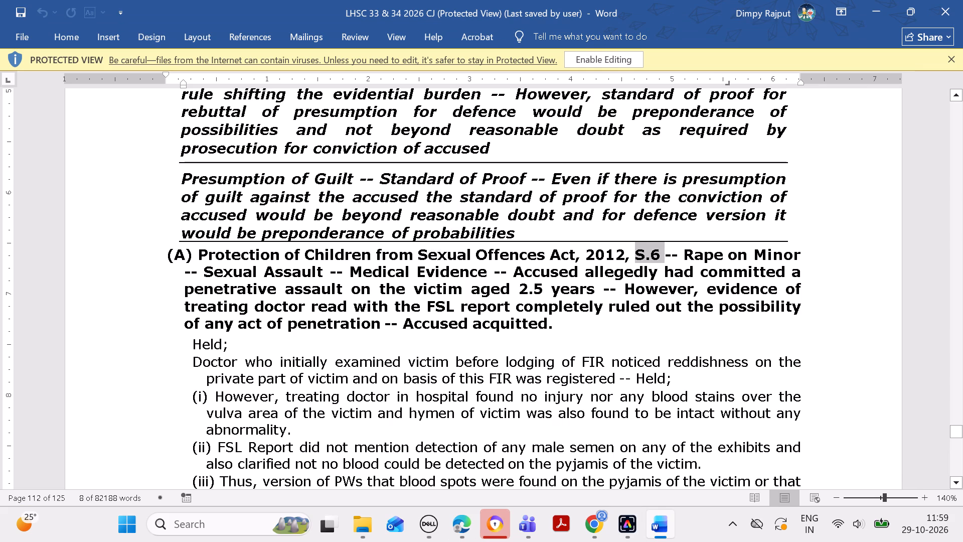
click(464, 517)
click(483, 177)
key(ctrl+v)
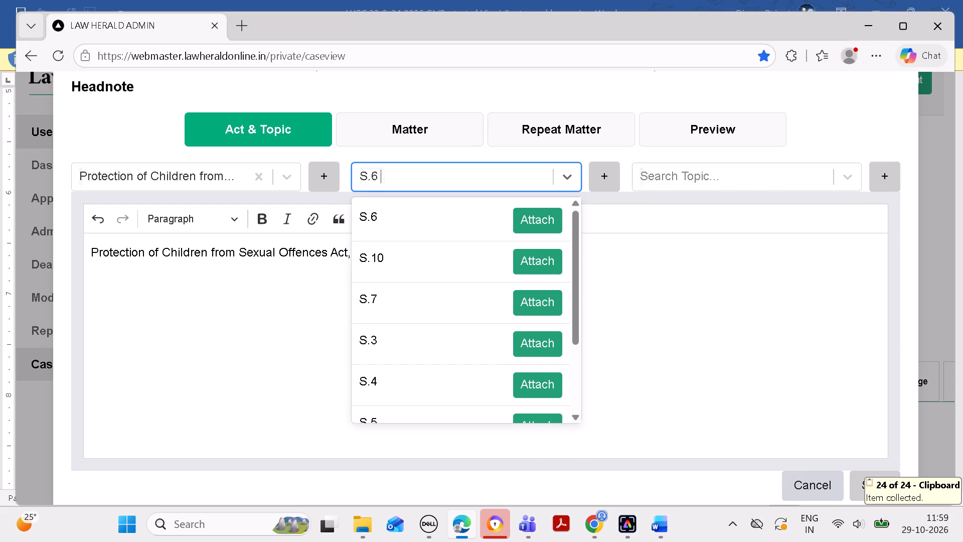
click(540, 223)
click(633, 298)
key(space)
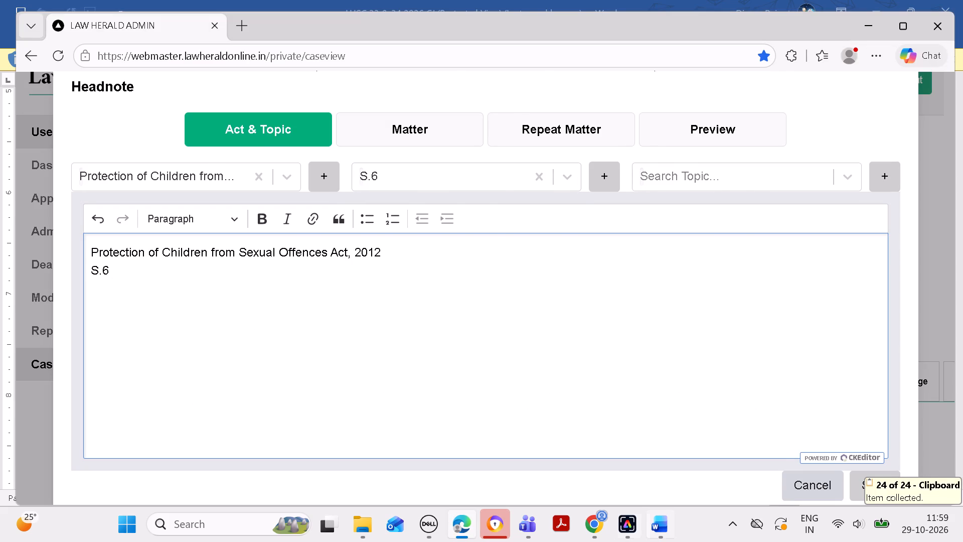
Copy "Rape on Minor -- Sexual Assault" from headnote (A) in Word and save it as a new topic in Edge.
click(654, 520)
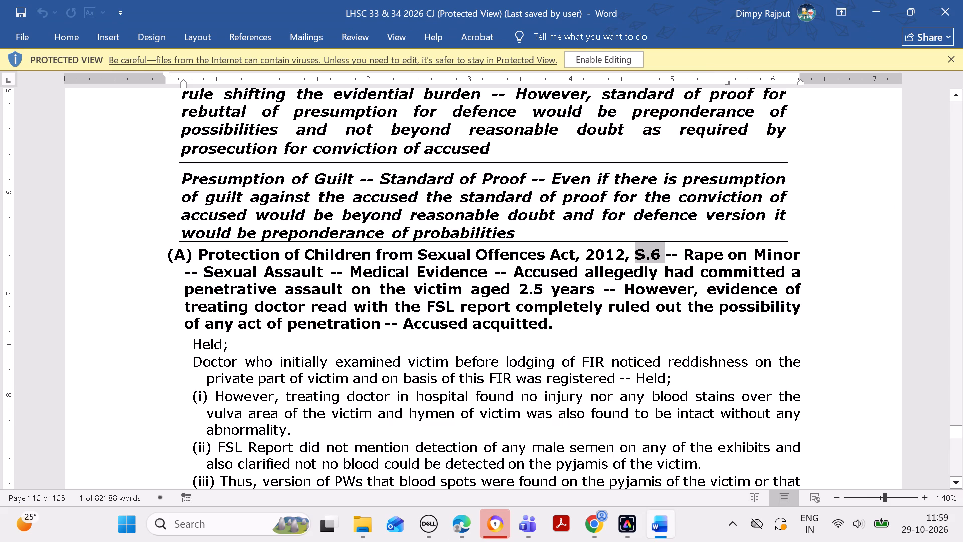
drag(688, 252, 365, 273)
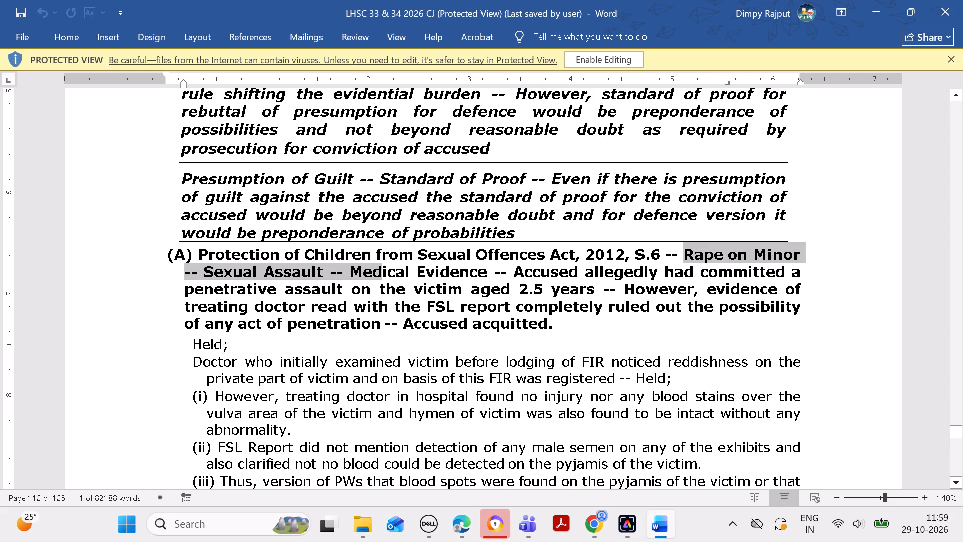
drag(365, 273, 333, 268)
key(ctrl+c)
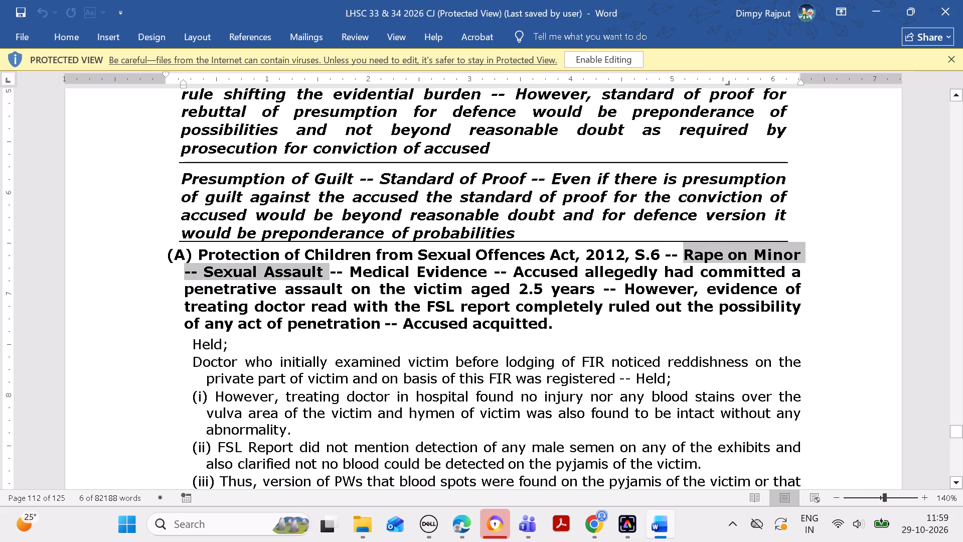
click(462, 521)
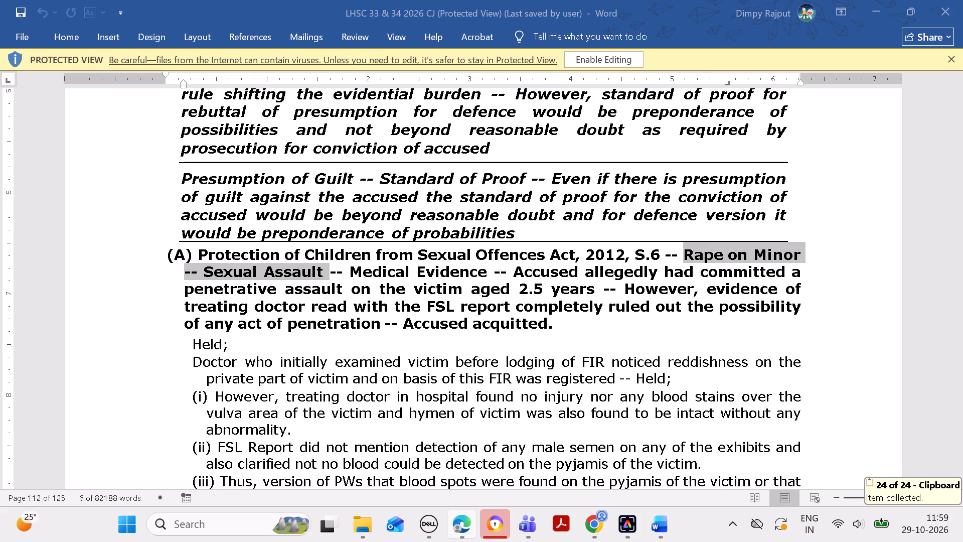
click(464, 523)
click(703, 175)
key(ctrl+v)
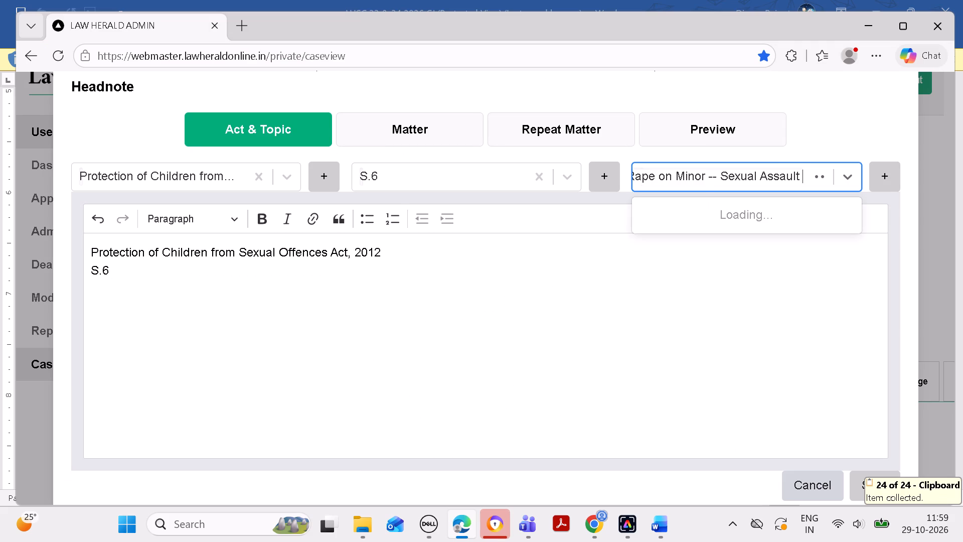
click(885, 172)
click(584, 281)
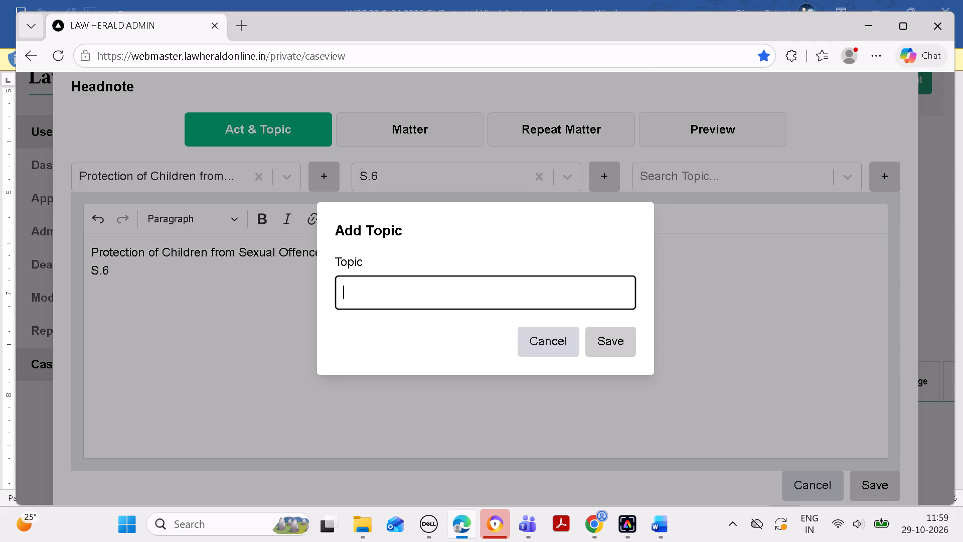
key(ctrl+v)
key(BackSpace)
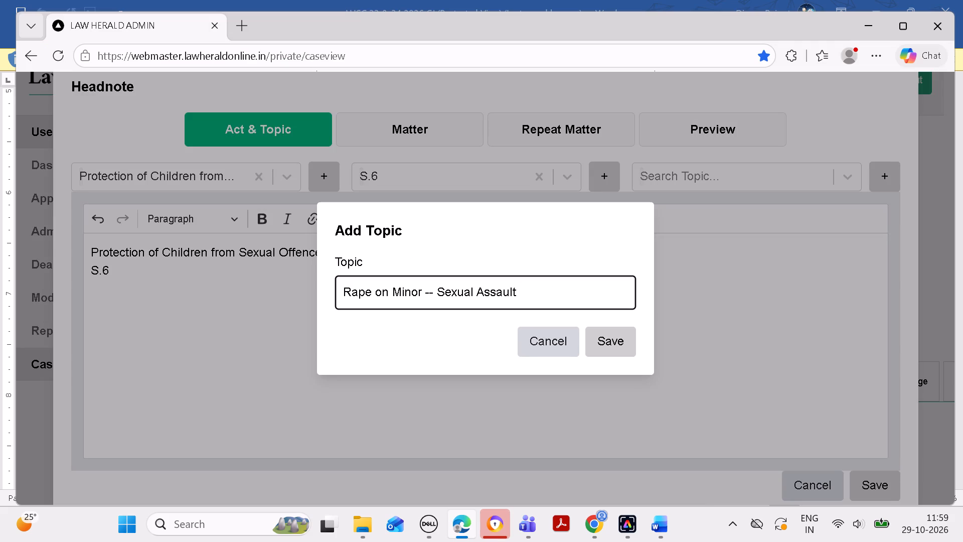
click(629, 342)
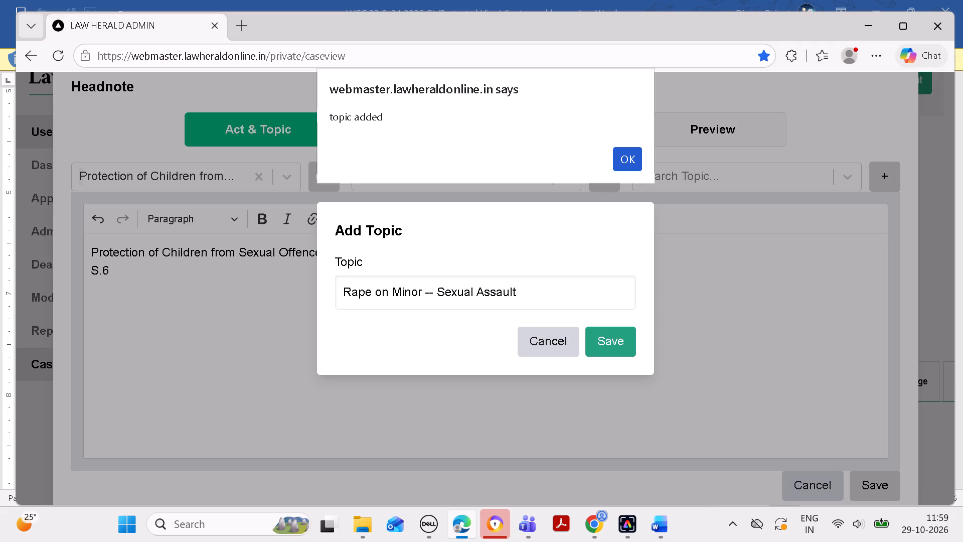
click(631, 157)
Attach the topic "Rape on Minor -- Sexual Assault" to the headnote.
click(666, 183)
key(ctrl+v)
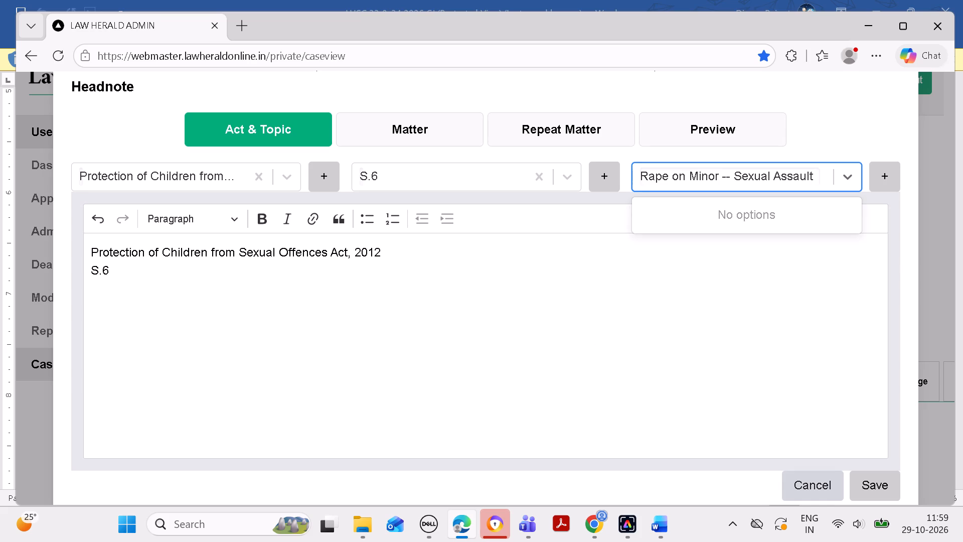
key(BackSpace)
click(836, 226)
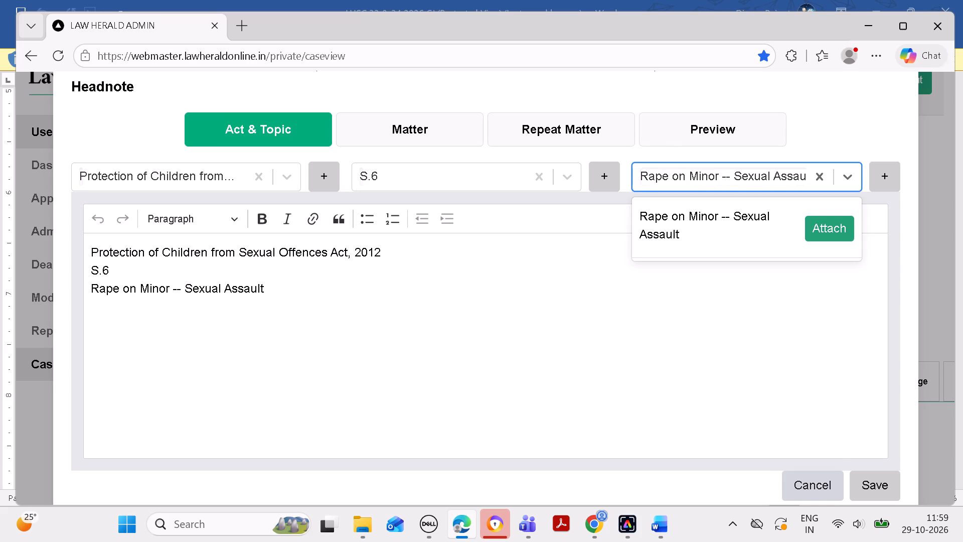
click(575, 375)
key(space)
Copy "Medical Evidence" from headnote (A) in Word and attach it as a second topic to the headnote in Edge.
click(663, 523)
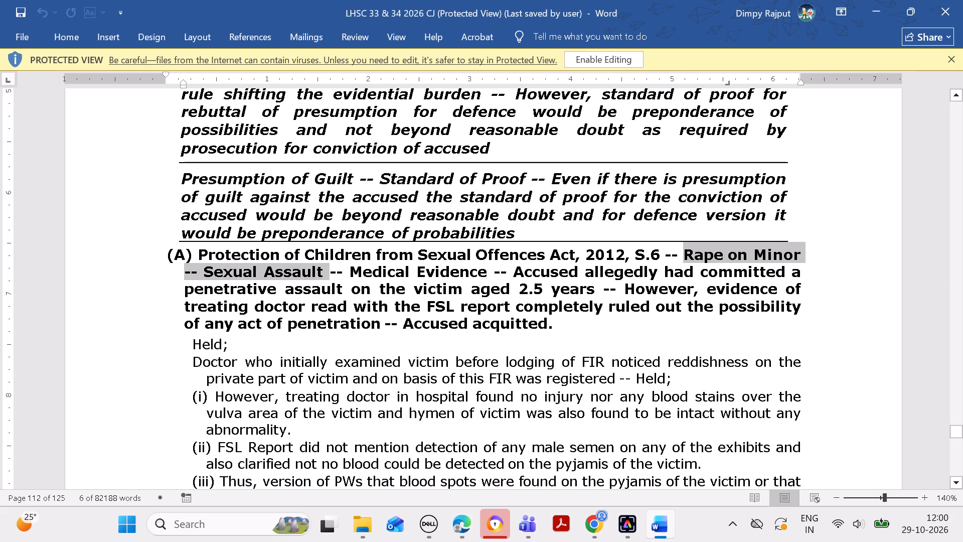
drag(354, 268, 474, 275)
key(ctrl+c)
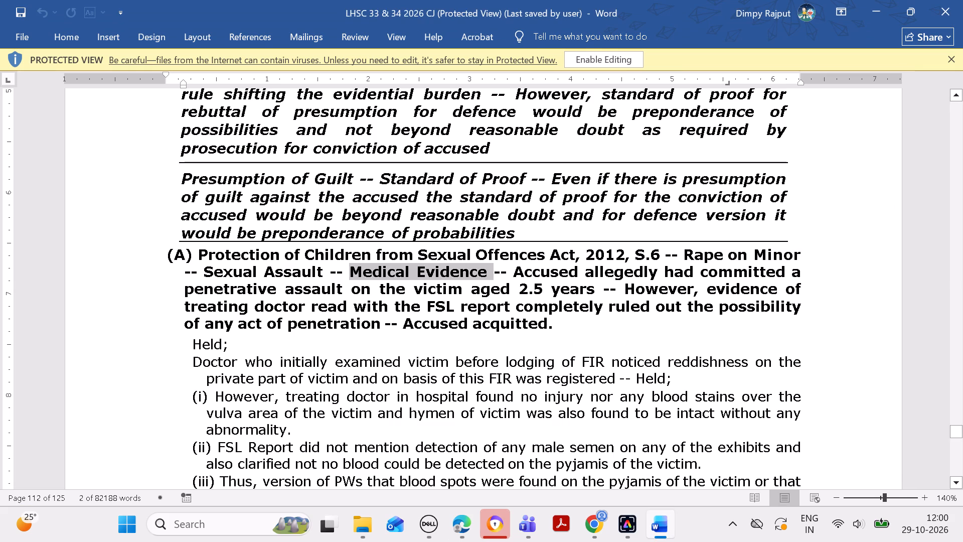
click(464, 522)
click(721, 155)
key(ctrl+v)
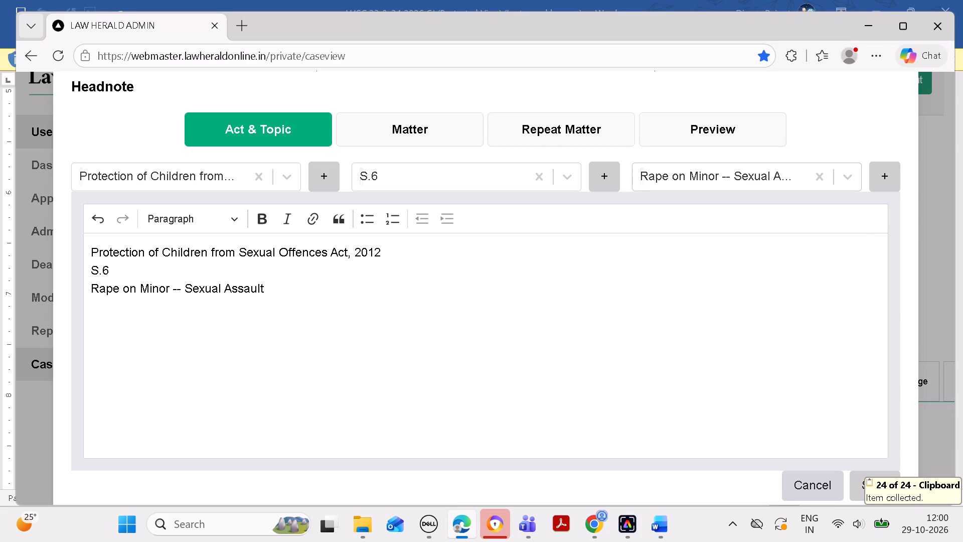
click(724, 170)
key(ctrl+v)
click(817, 213)
click(432, 316)
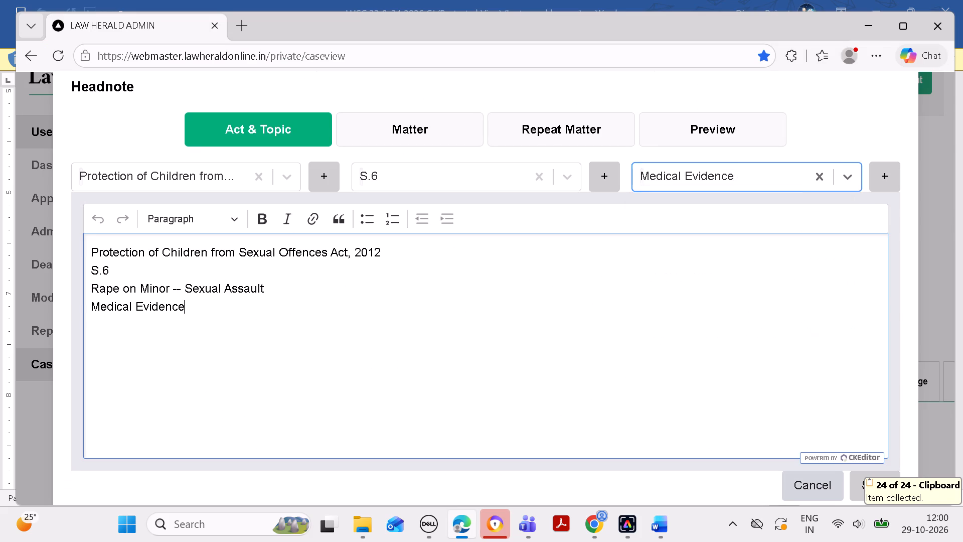
Copy headnote (A)'s text from "Accused allegedly had committed" to "Accused acquitted." in Word and paste it as the headnote's matter in Edge.
click(662, 516)
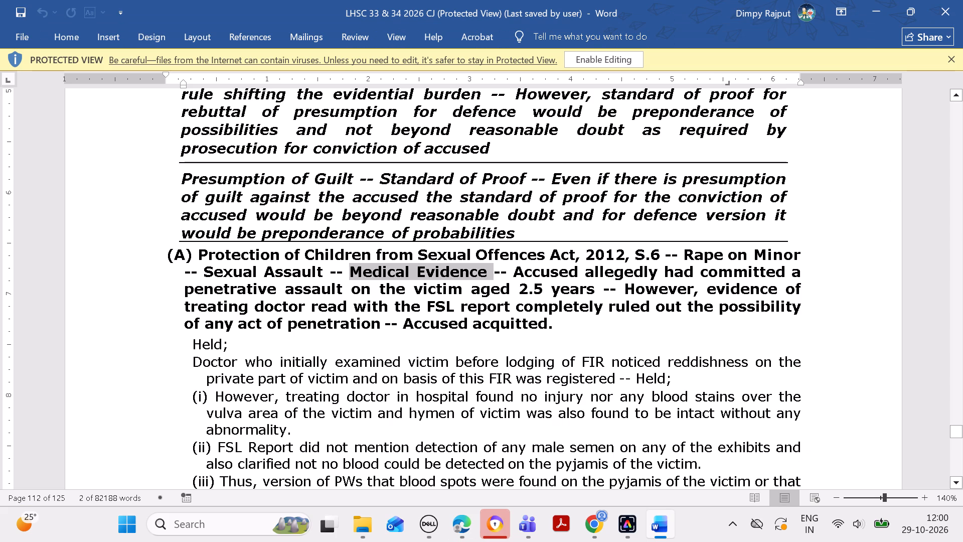
drag(521, 268, 562, 322)
key(ctrl+c)
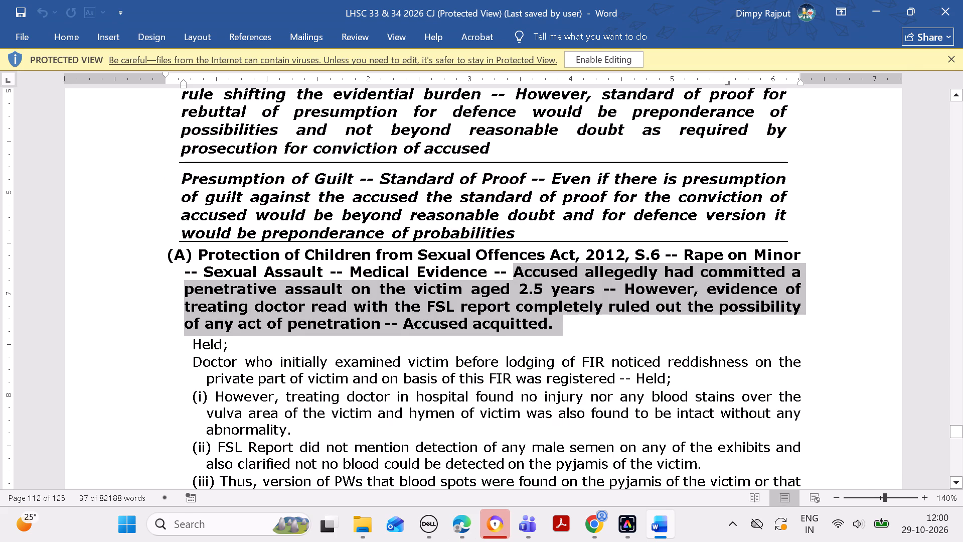
click(455, 522)
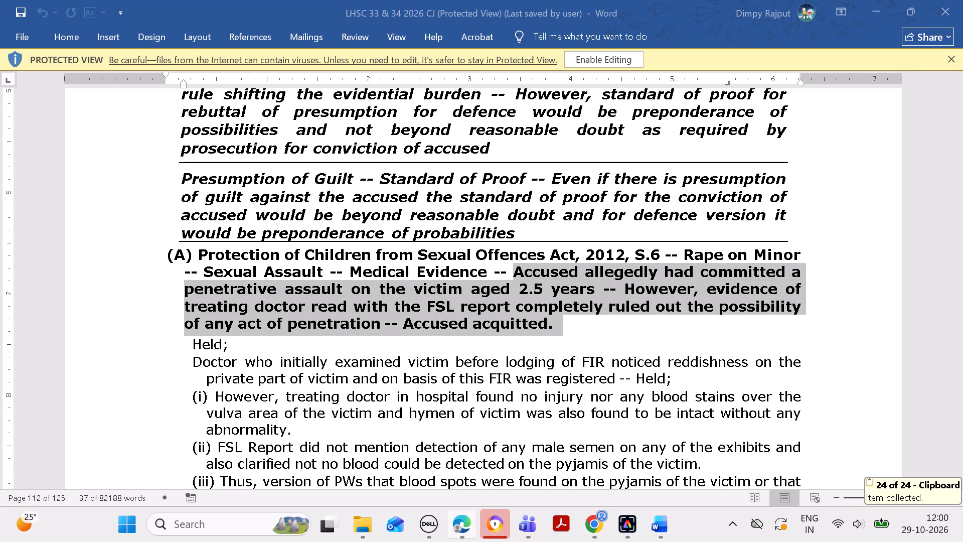
click(459, 529)
click(463, 529)
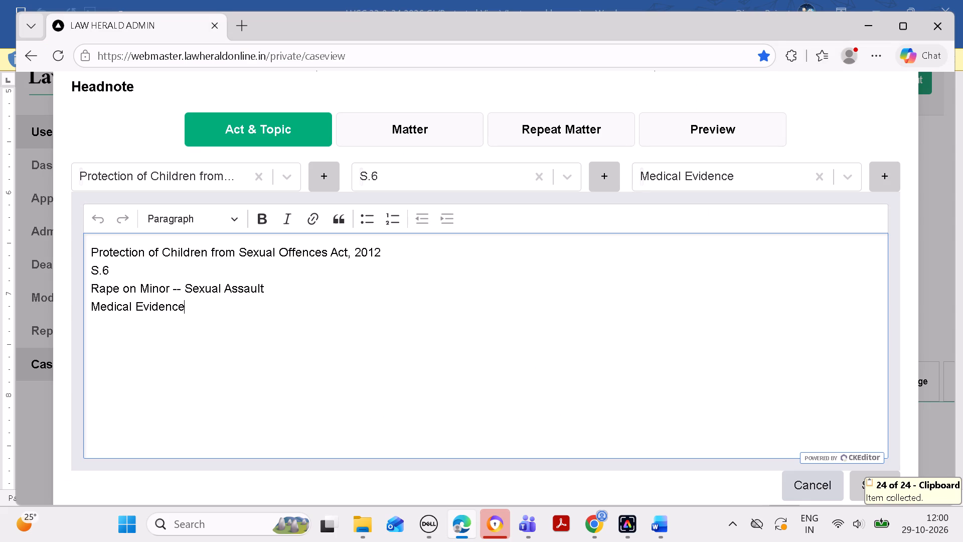
click(421, 131)
drag(443, 311, 443, 306)
key(ctrl+v)
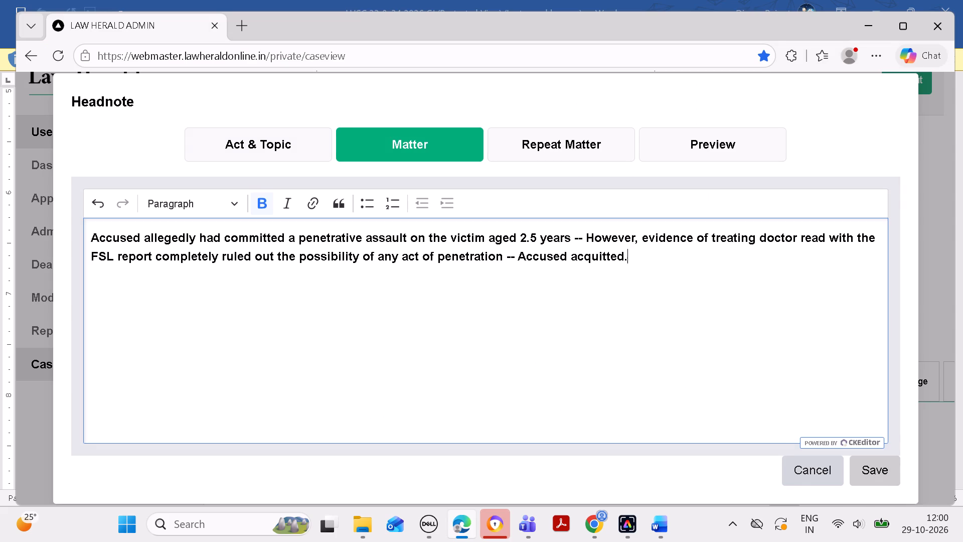
Remove the bold formatting from all of the headnote's matter text.
key(ctrl+a)
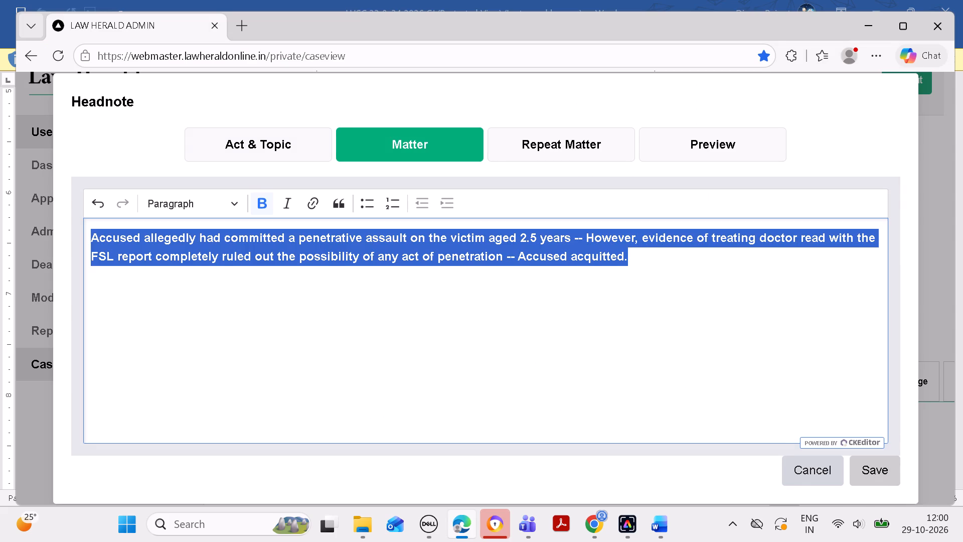
key(ctrl+b)
click(639, 287)
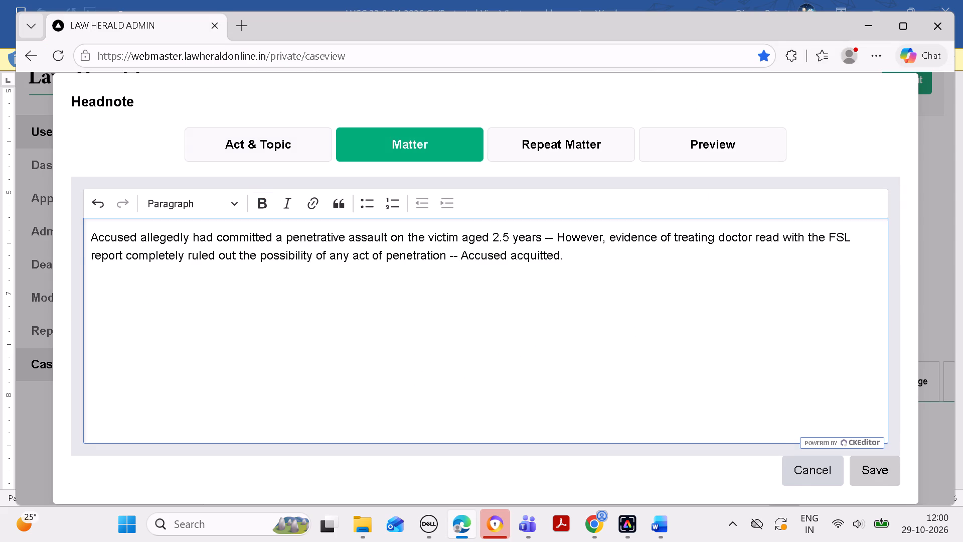
Join the headnote's act, section and topic lines into one line, adding "--" before "Rape on Minor" and before "Medical Evidence".
click(303, 131)
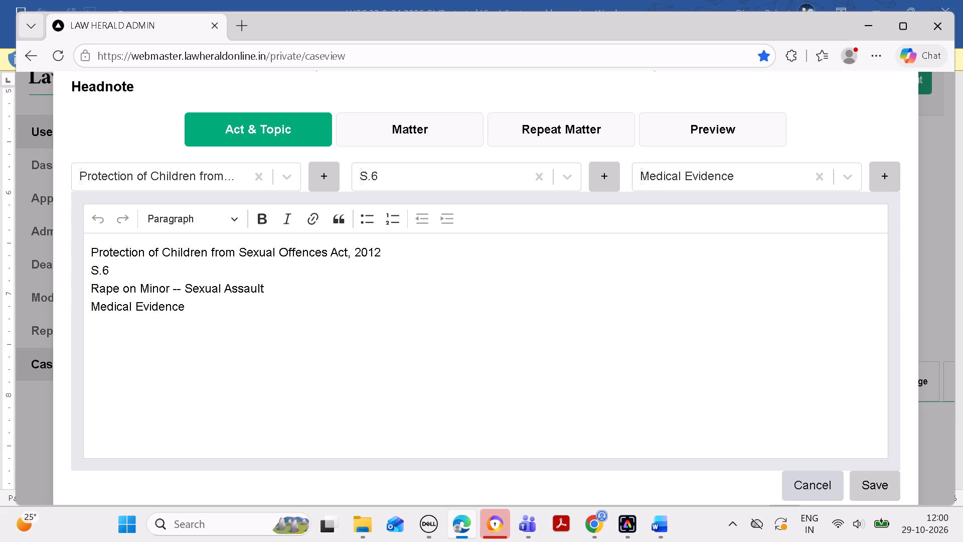
click(82, 270)
click(84, 270)
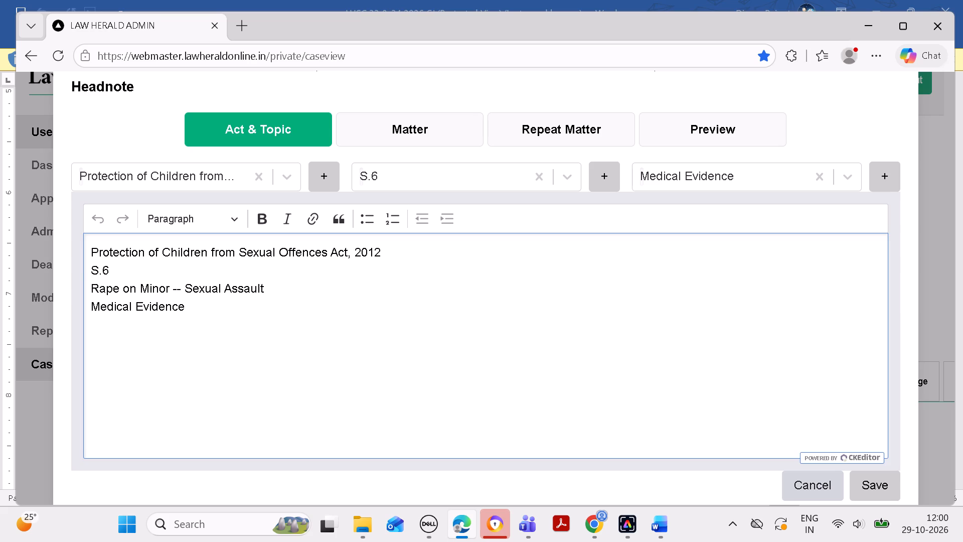
key(BackSpace)
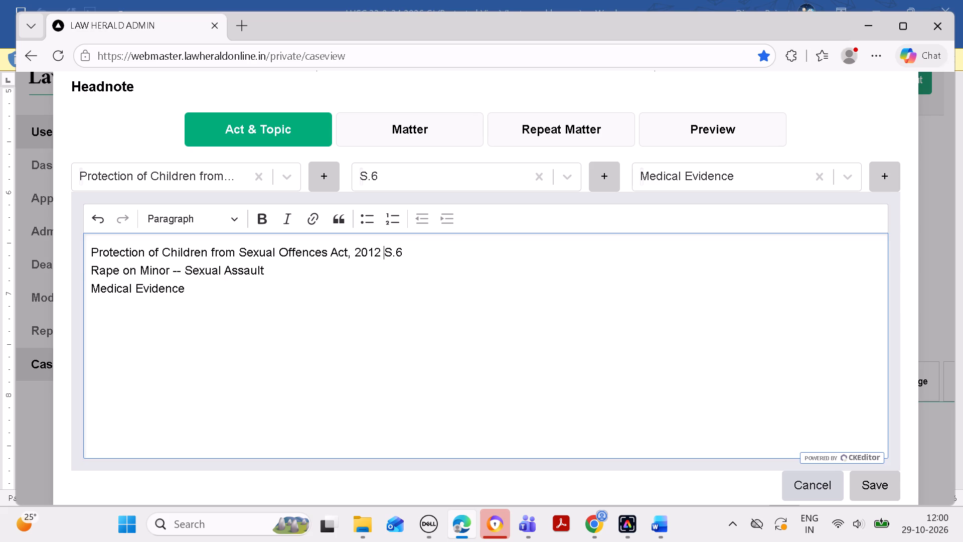
click(89, 269)
key(BackSpace)
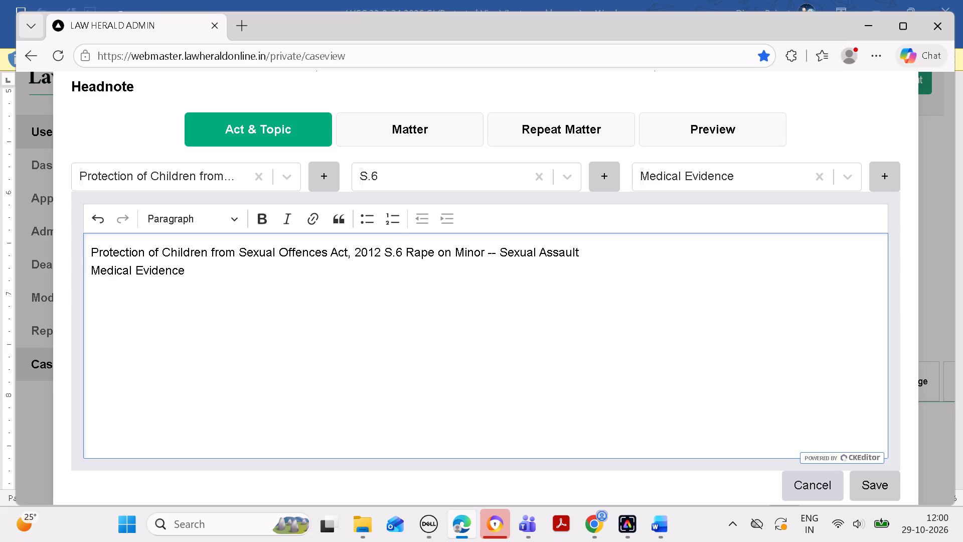
text(--)
key(space)
key(BackSpace)
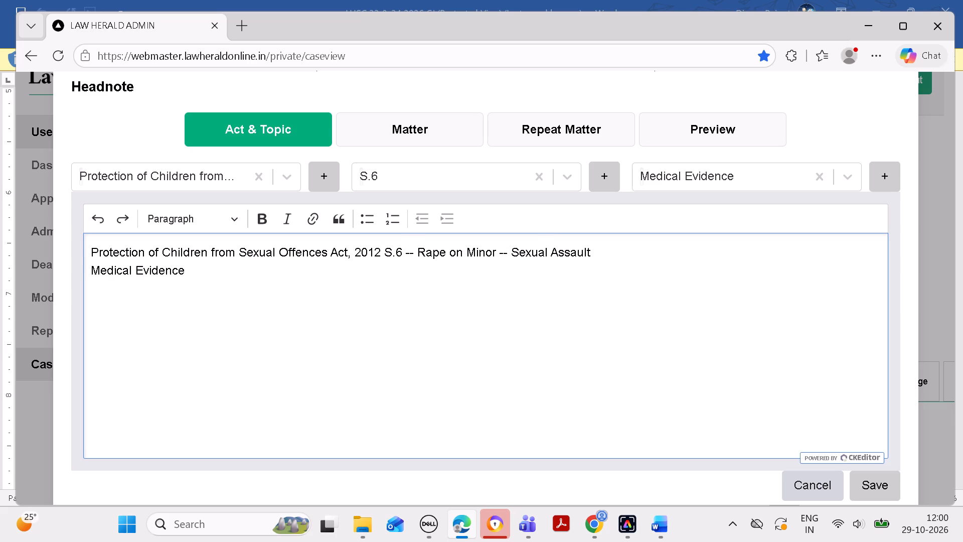
click(90, 266)
key(BackSpace)
text(--)
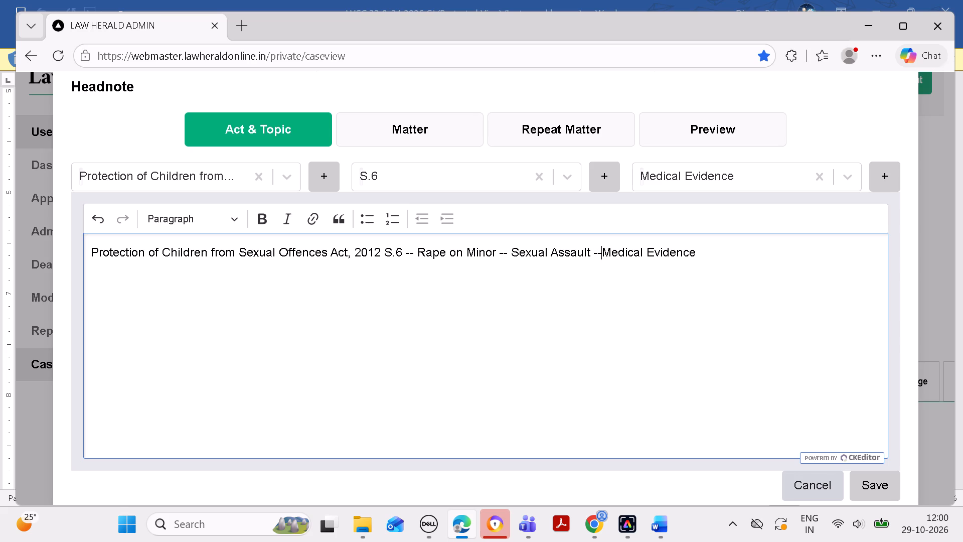
key(space)
key(BackSpace)
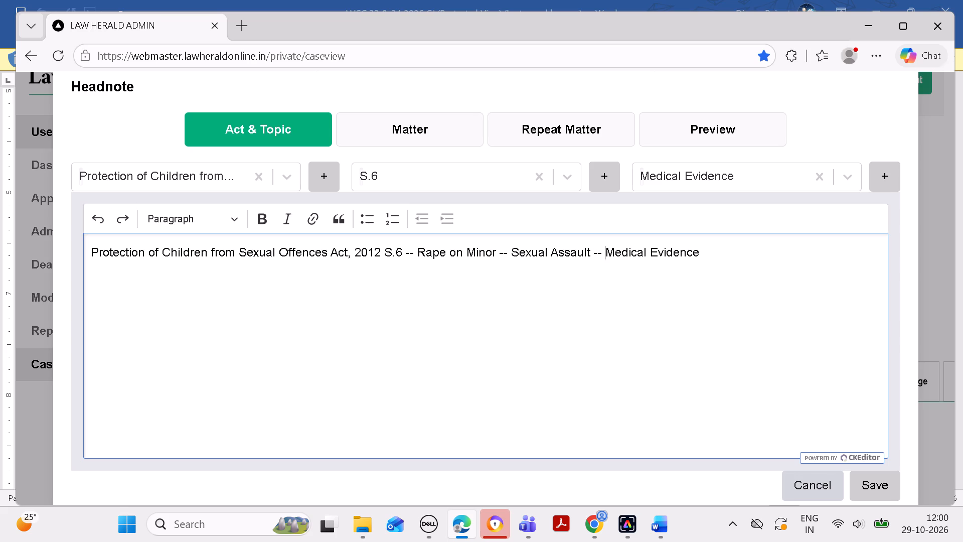
Copy headnote (A)'s passage from "Held;" to "(Para 5.5)" in Word and paste it as the headnote's repeat matter in Edge.
click(414, 130)
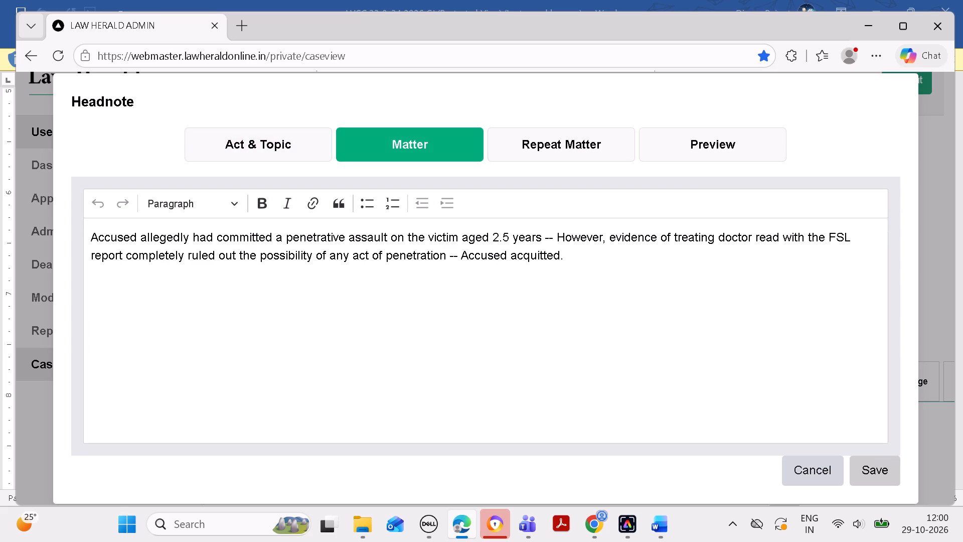
click(581, 145)
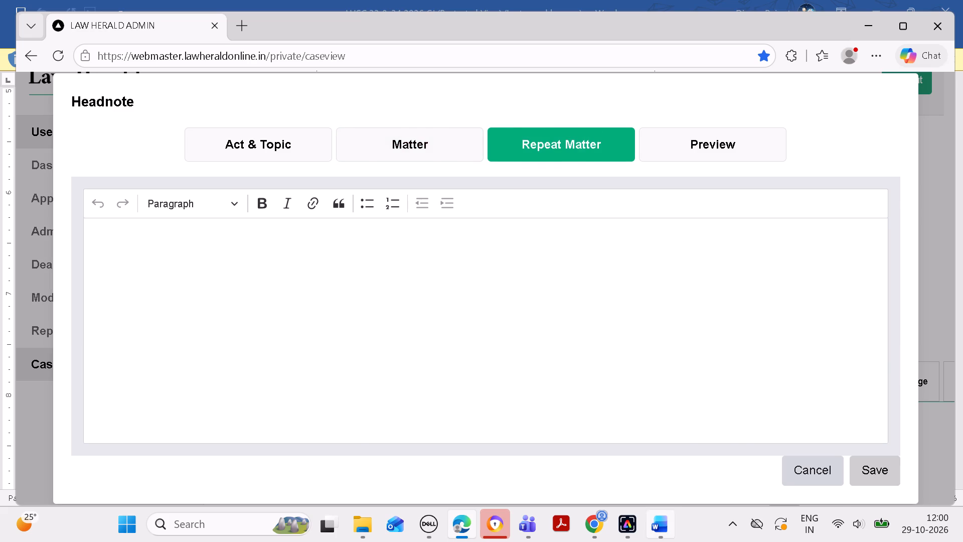
click(664, 517)
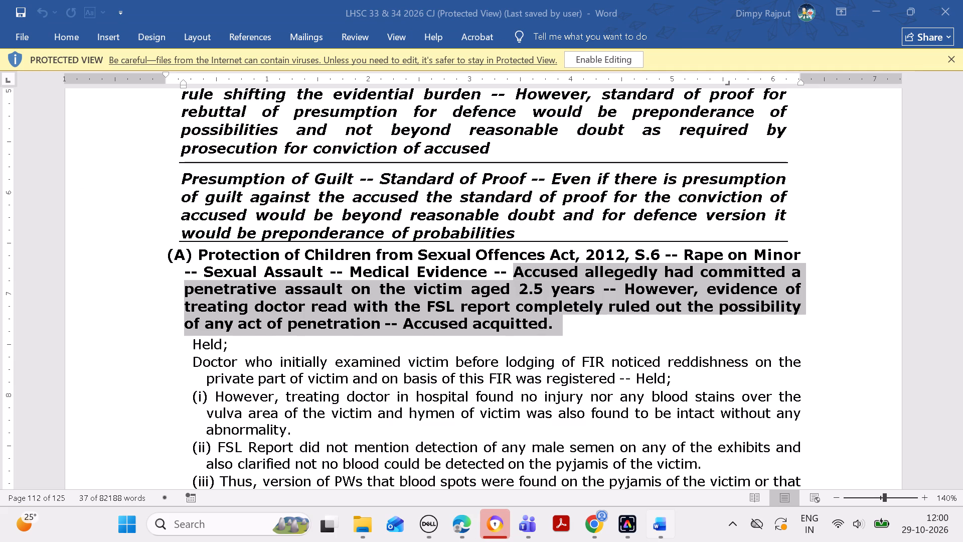
drag(197, 343, 466, 484)
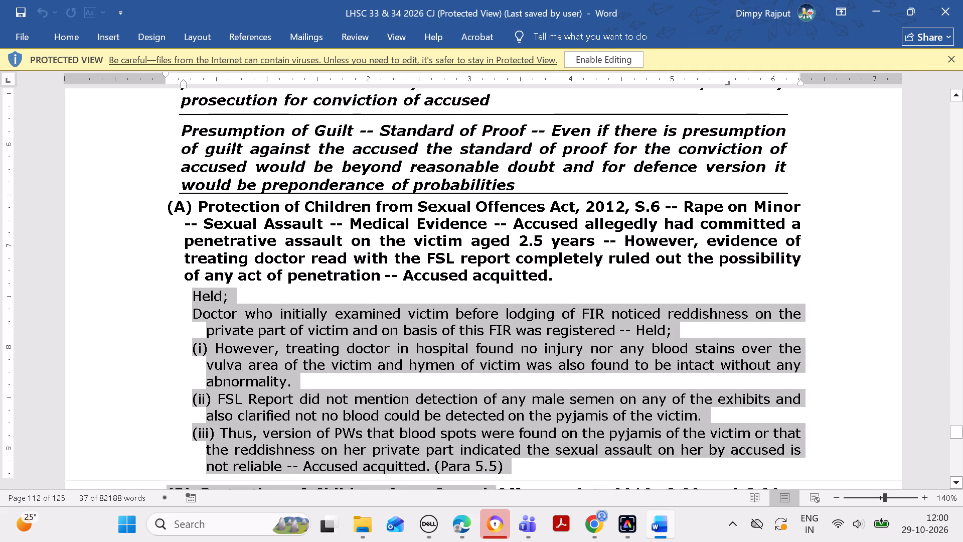
drag(466, 484, 527, 416)
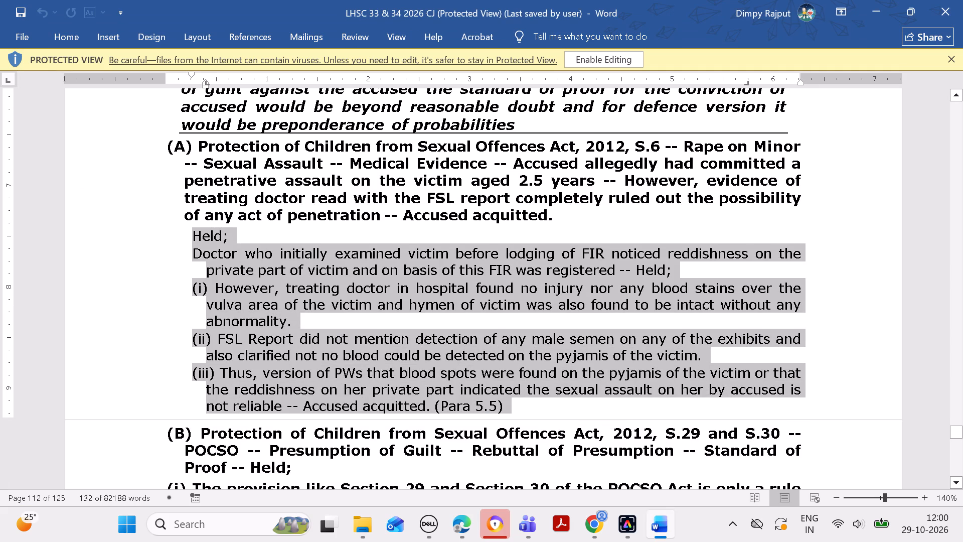
key(ctrl+c)
click(453, 530)
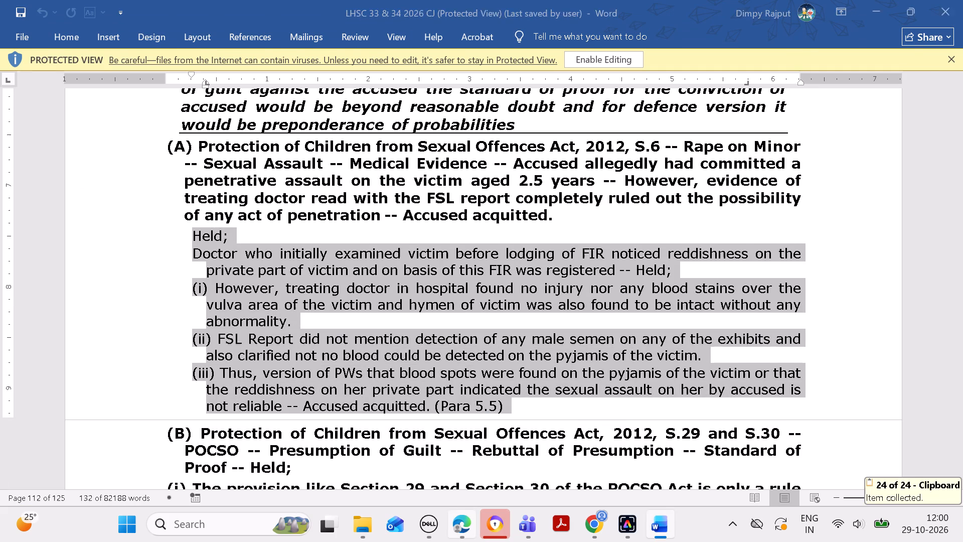
click(515, 287)
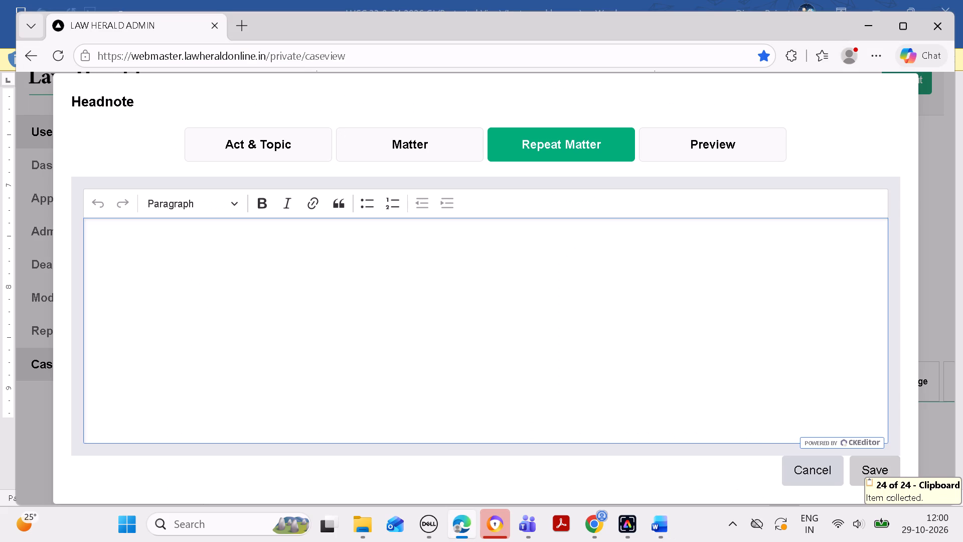
key(ctrl+v)
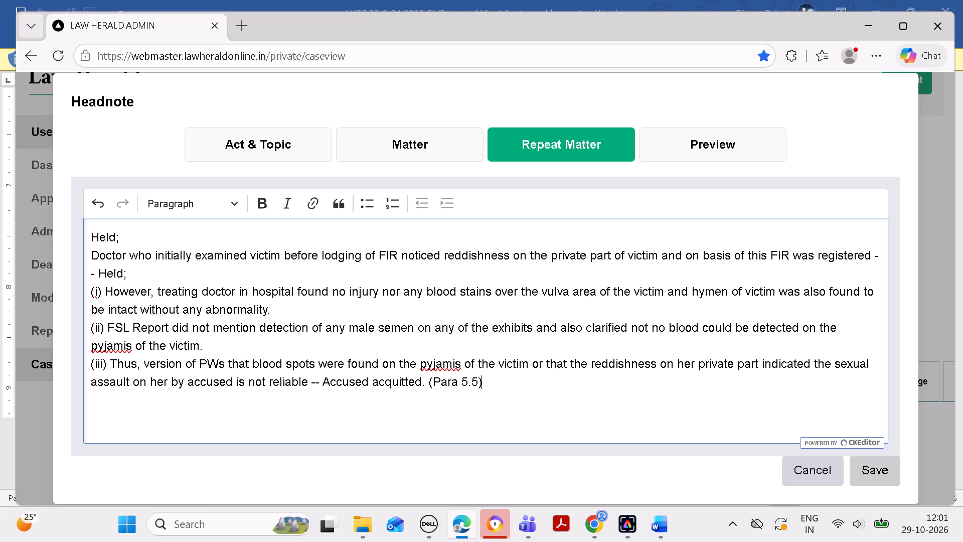
Review the headnote's act and topic, matter and repeat matter, and save the headnote.
click(661, 516)
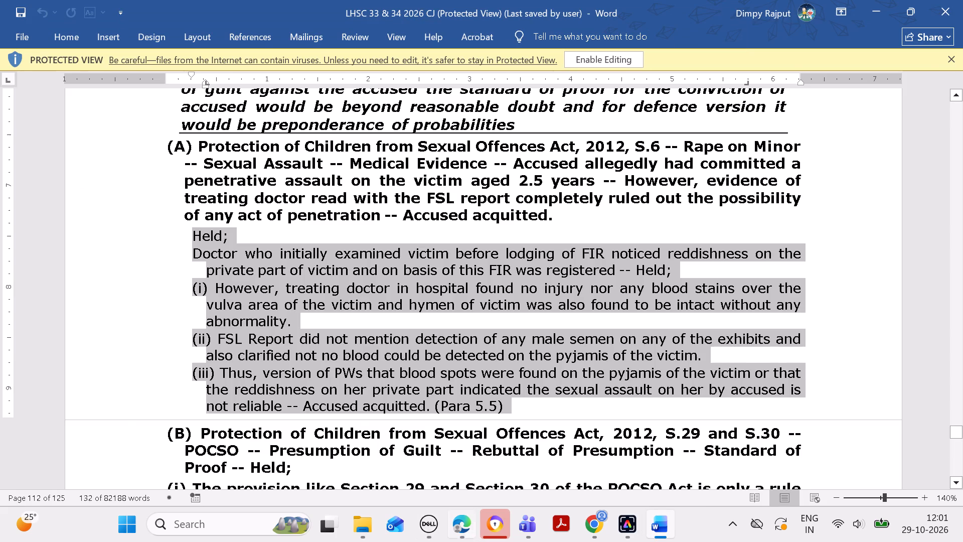
click(464, 526)
click(272, 145)
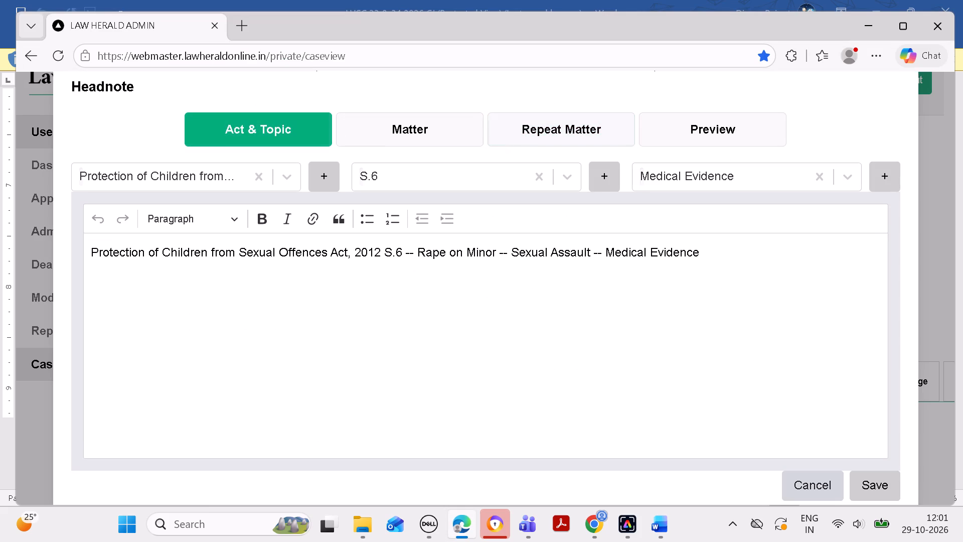
click(407, 132)
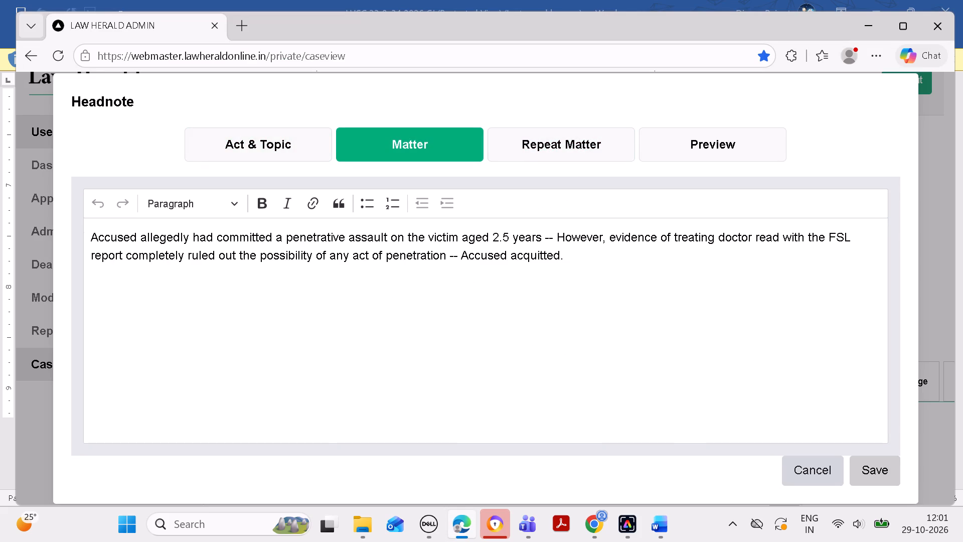
click(588, 146)
scroll(777, 435, down, 3)
click(873, 470)
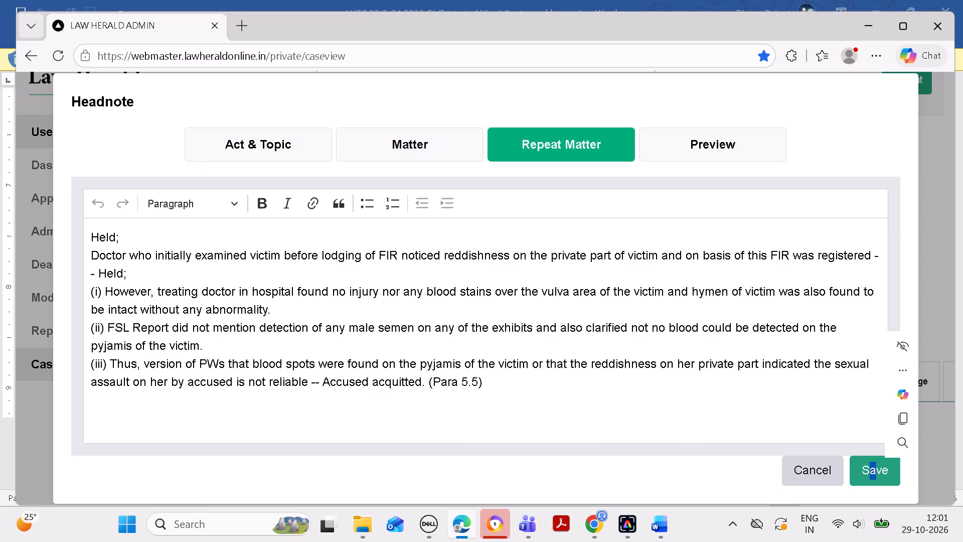
click(632, 161)
scroll(630, 345, down, 5)
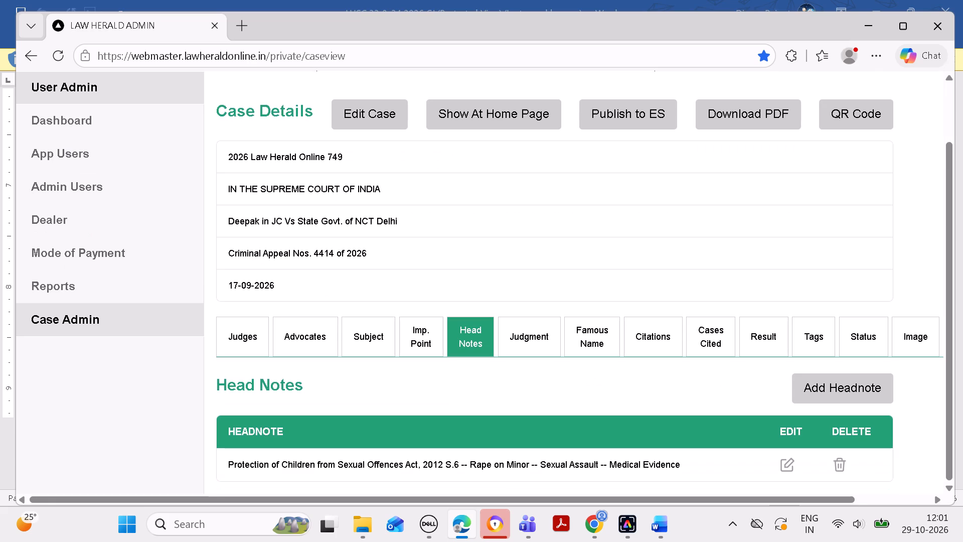
Copy "Protection of Children from Sexual Offences Act, 2012" from headnote (B) in Word and attach it as the act of a new headnote in Edge.
click(667, 527)
click(663, 518)
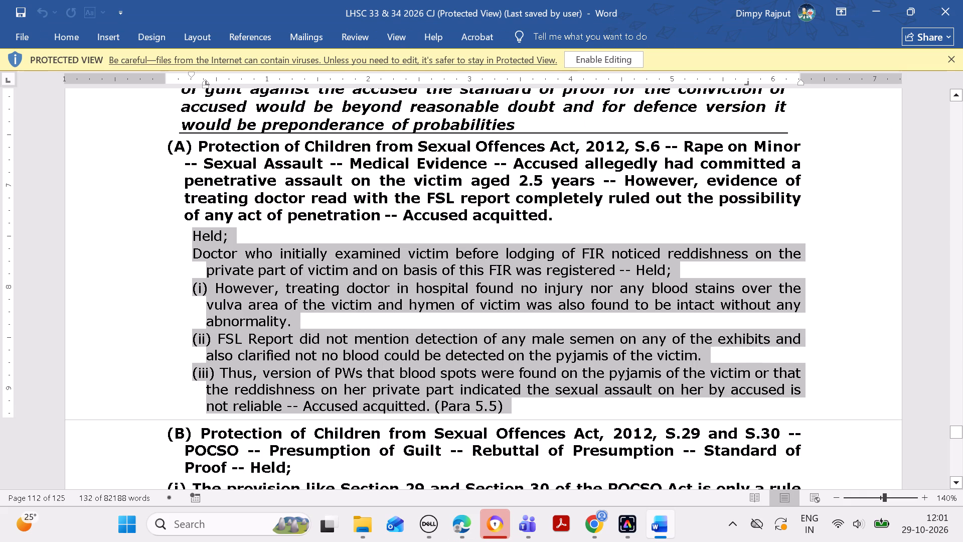
key(Down)
key(Down)
key(Down)
key(Down)
key(Down)
key(Down)
key(Down)
key(Down)
key(Down)
key(Down)
key(Down)
key(Down)
key(Down)
key(Down)
key(Down)
key(Down)
key(Down)
key(Down)
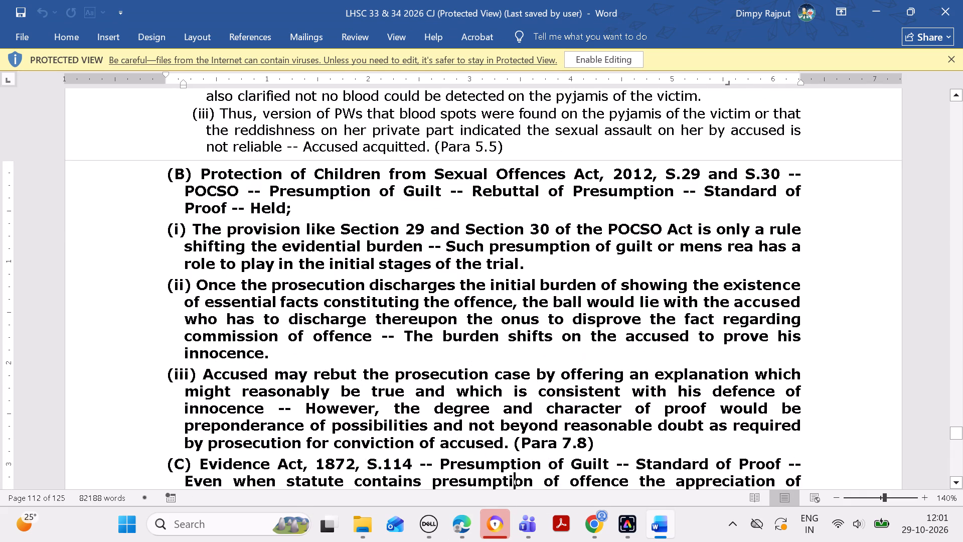
key(Down)
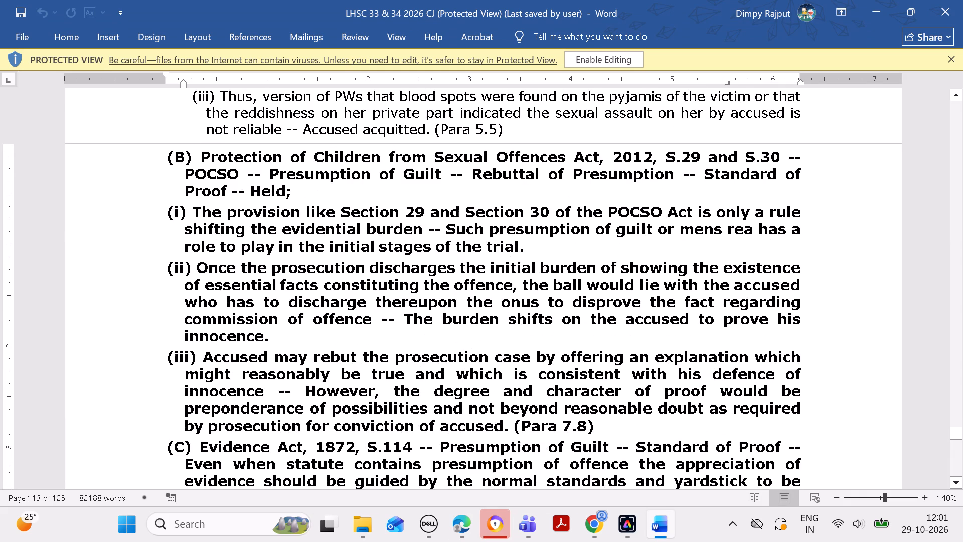
drag(205, 154, 630, 158)
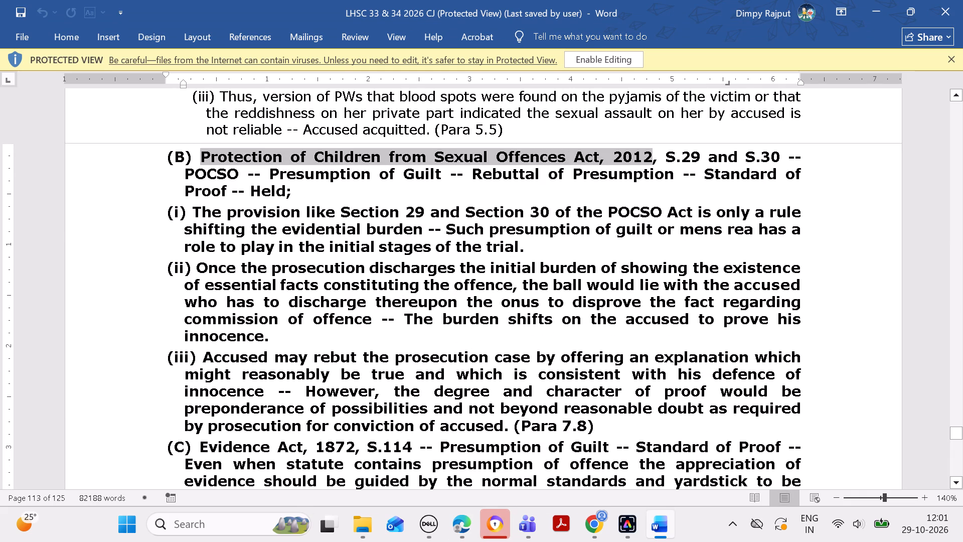
key(ctrl+c)
click(462, 516)
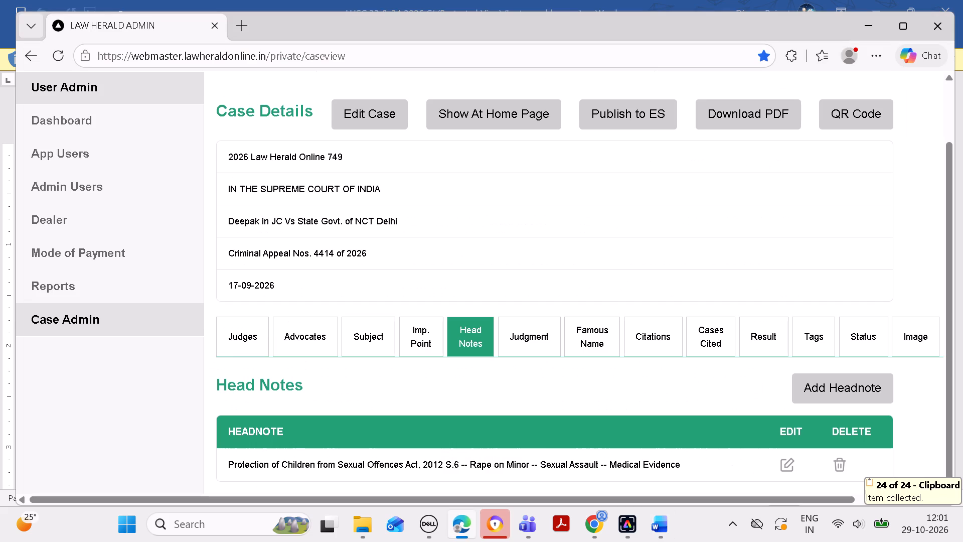
click(815, 383)
click(252, 174)
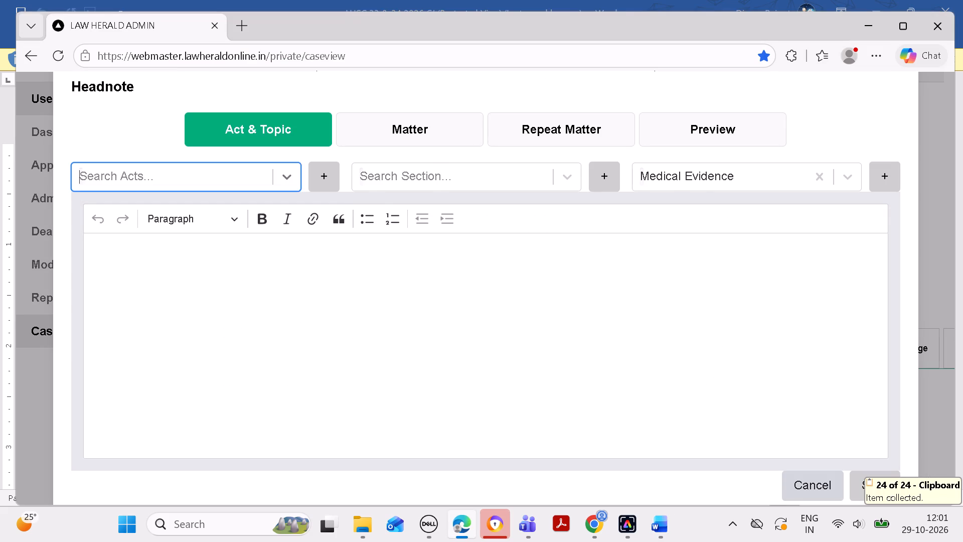
key(ctrl+v)
click(352, 222)
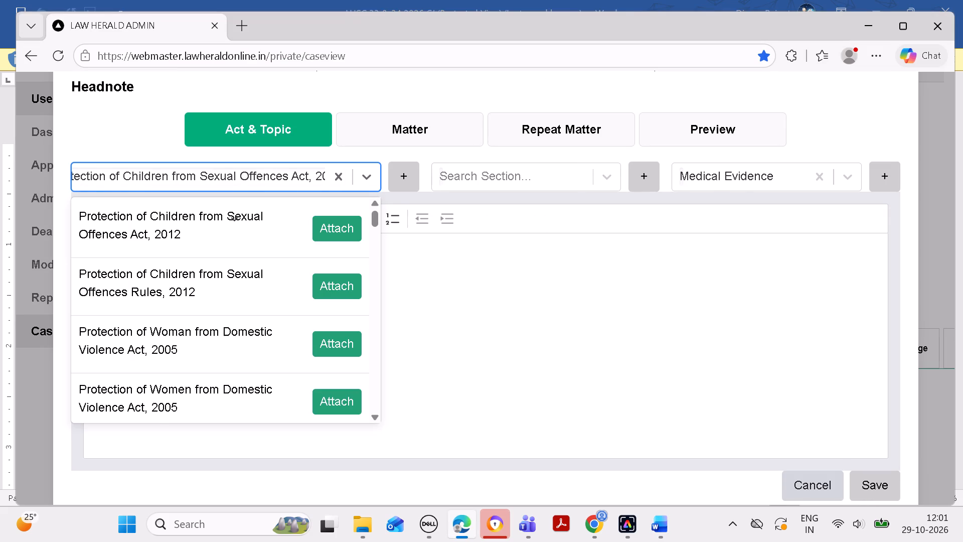
click(547, 265)
key(space)
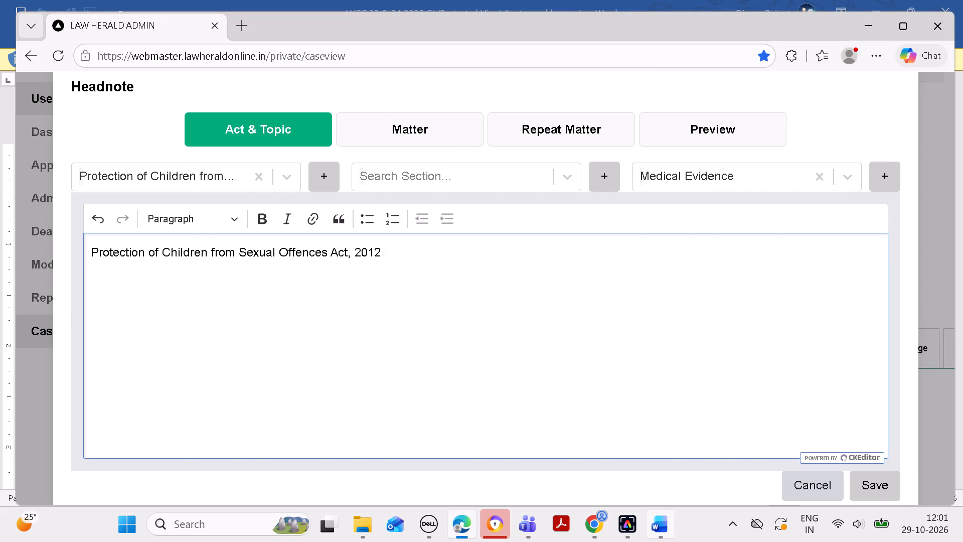
Copy "S.29" from headnote (B) in Word and attach it as the new headnote's section in Edge.
click(663, 519)
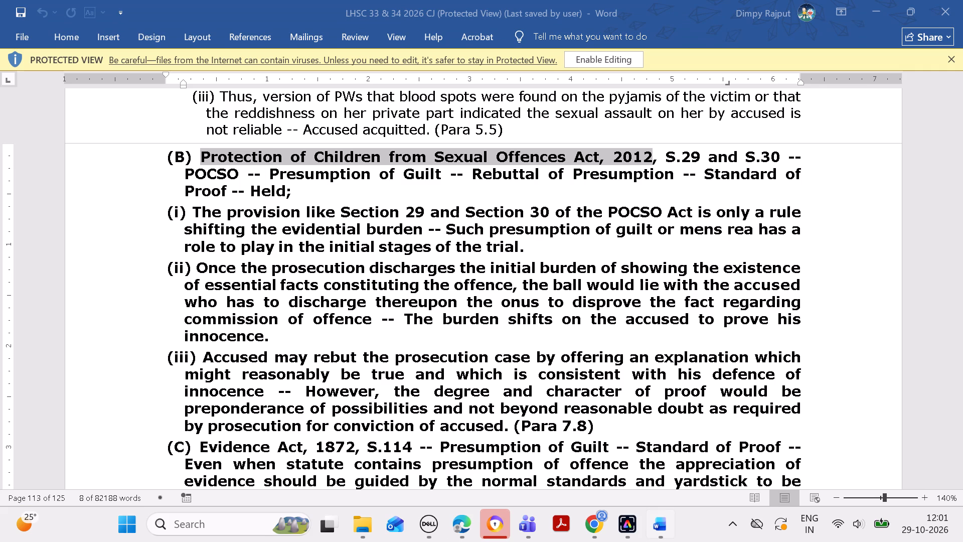
drag(668, 157, 693, 157)
key(ctrl+c)
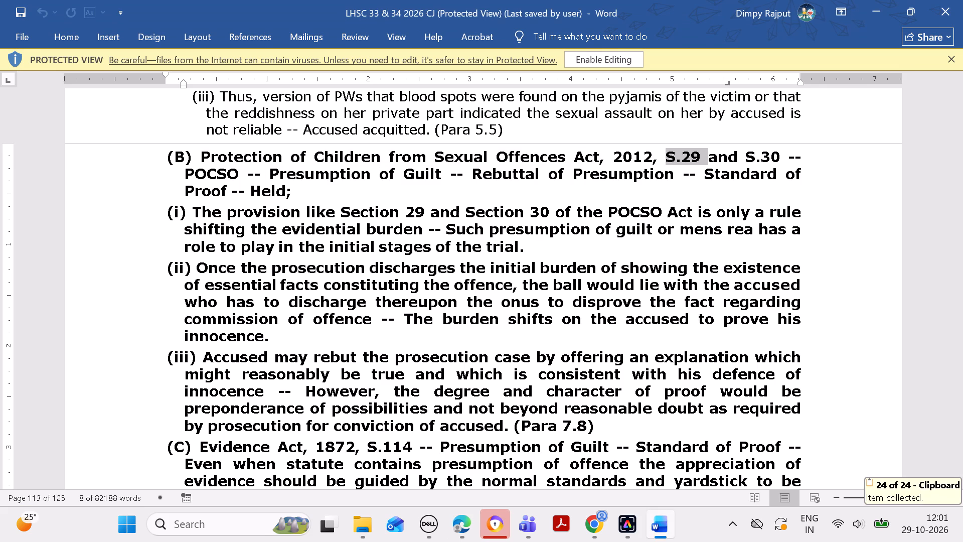
click(446, 525)
click(456, 176)
key(ctrl+v)
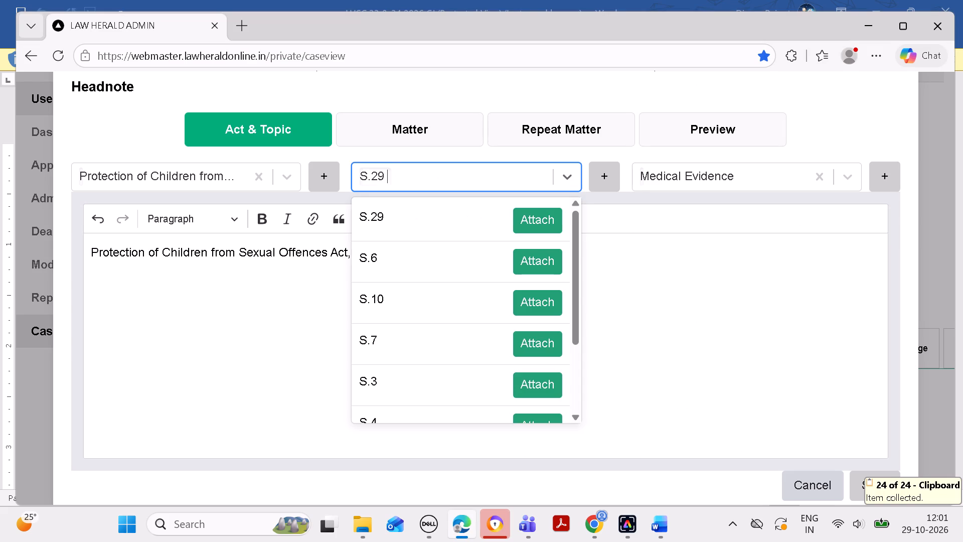
click(544, 221)
click(718, 281)
key(space)
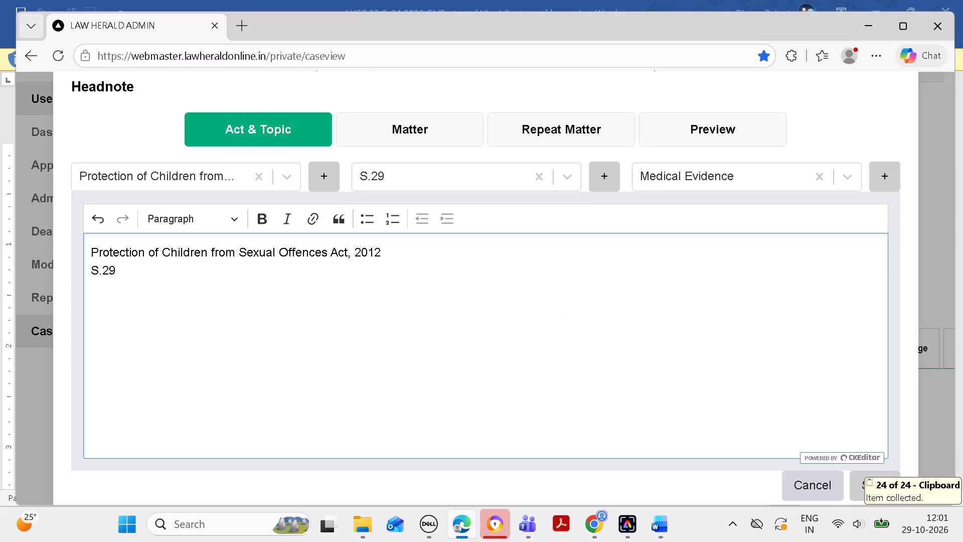
Add "and" after S.29 in the new headnote's act and topic text.
text(and)
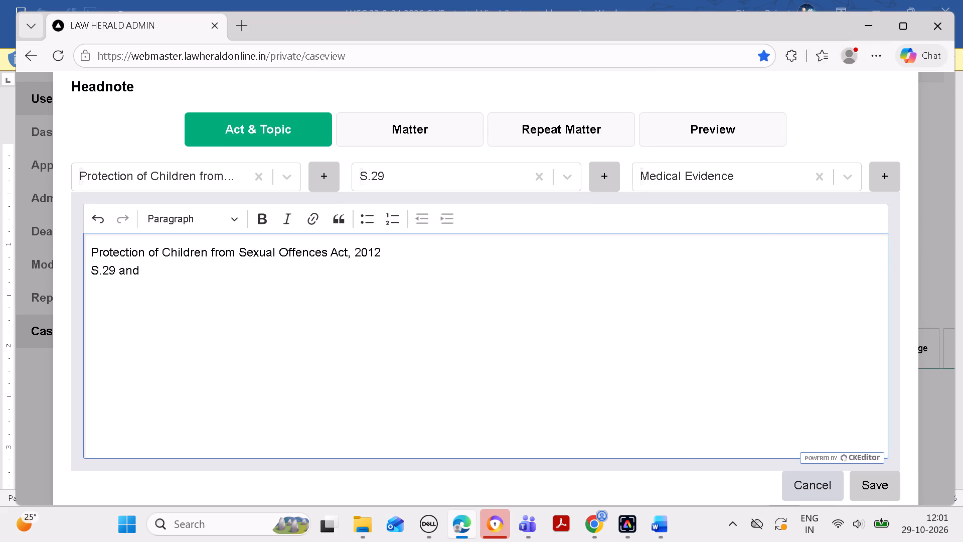
key(space)
Copy "S.30" from headnote (B) in Word and look it up among the act's sections in Edge.
click(658, 518)
click(659, 526)
drag(751, 152, 774, 156)
drag(750, 156, 770, 155)
drag(747, 153, 773, 153)
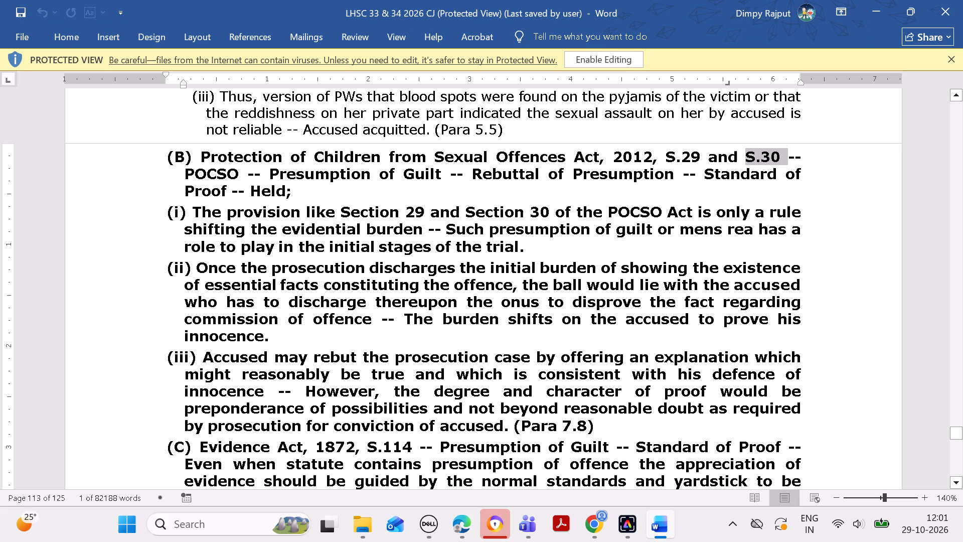
key(ctrl+c)
click(471, 518)
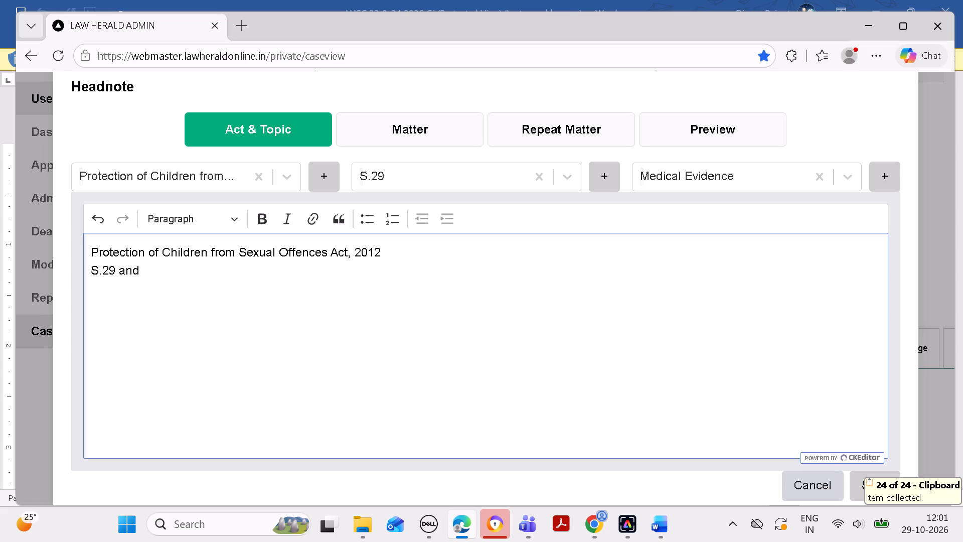
click(519, 172)
key(ctrl+v)
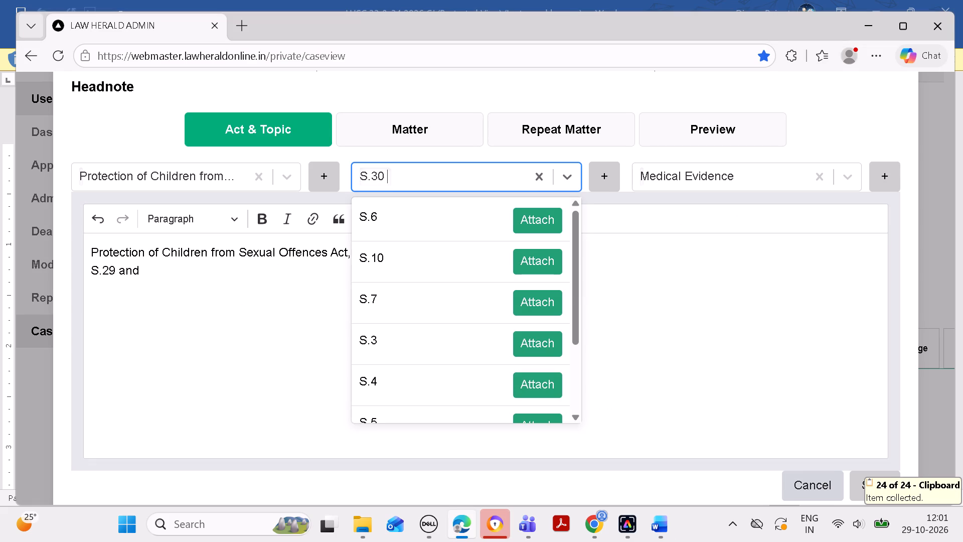
Add a new section with sort letter A, section number S.30, and "-" as both heading and description.
click(605, 167)
click(613, 169)
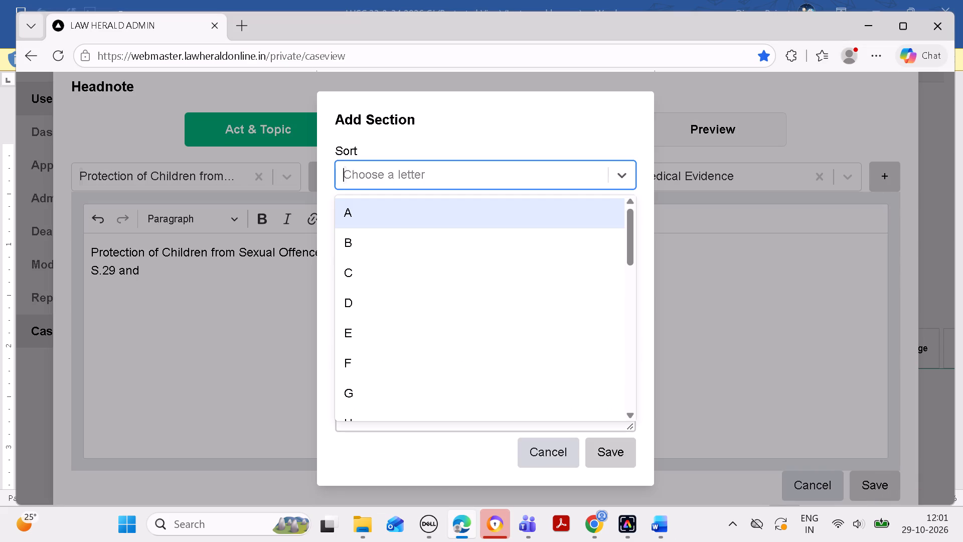
click(530, 208)
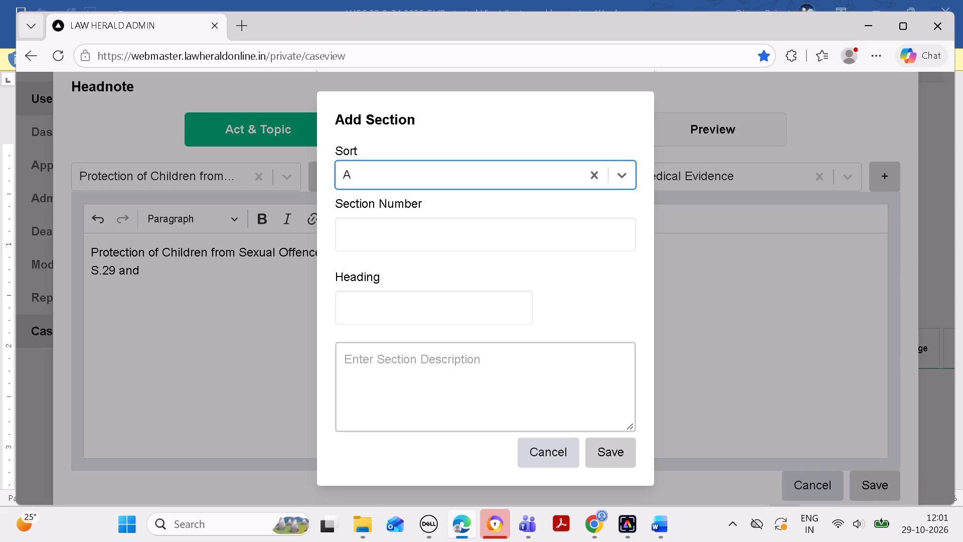
click(492, 233)
text(aa)
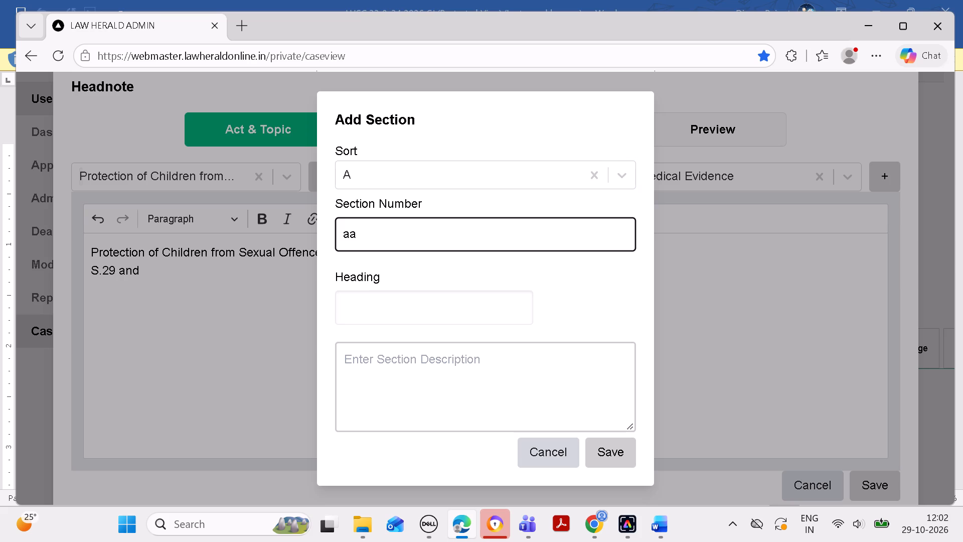
key(BackSpace)
key(BackSpace)
key(ctrl+v)
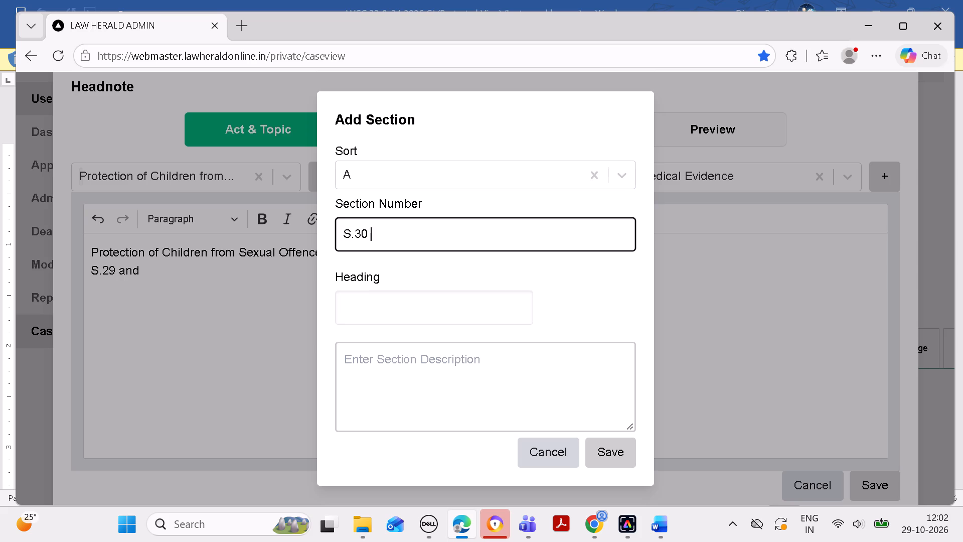
click(466, 310)
key(minus)
click(455, 359)
key(minus)
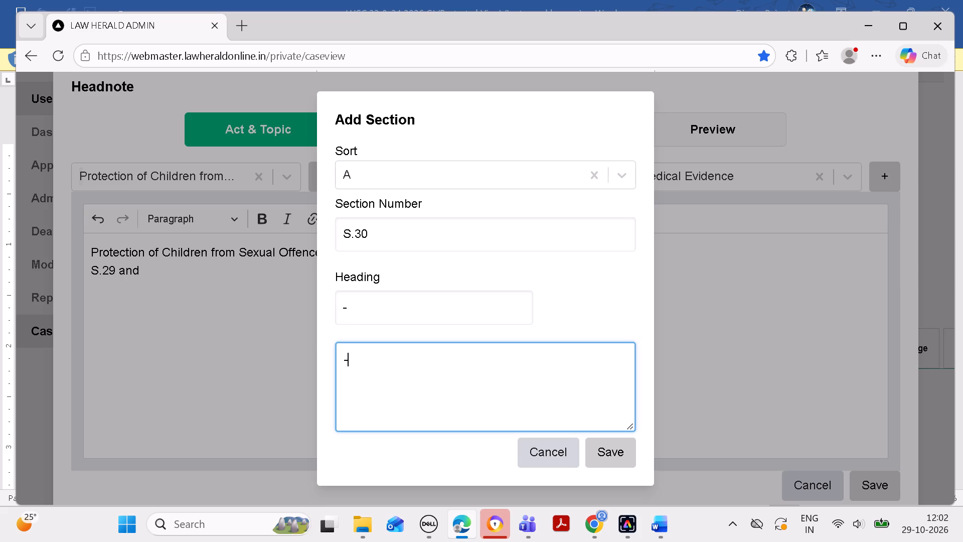
click(438, 216)
key(minus)
key(BackSpace)
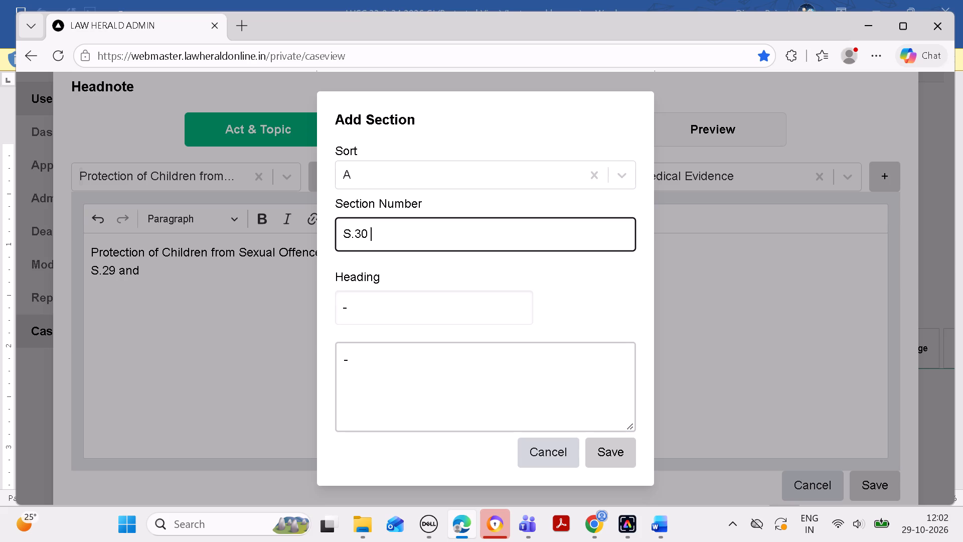
key(BackSpace)
click(615, 448)
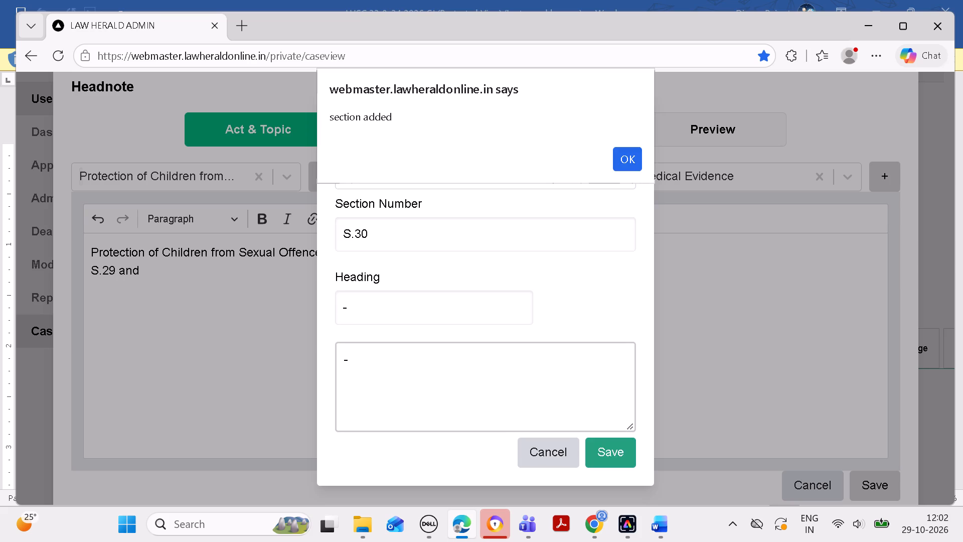
click(629, 156)
Attach S.30 as the headnote's second section, below "S.29 and".
click(497, 179)
key(ctrl+v)
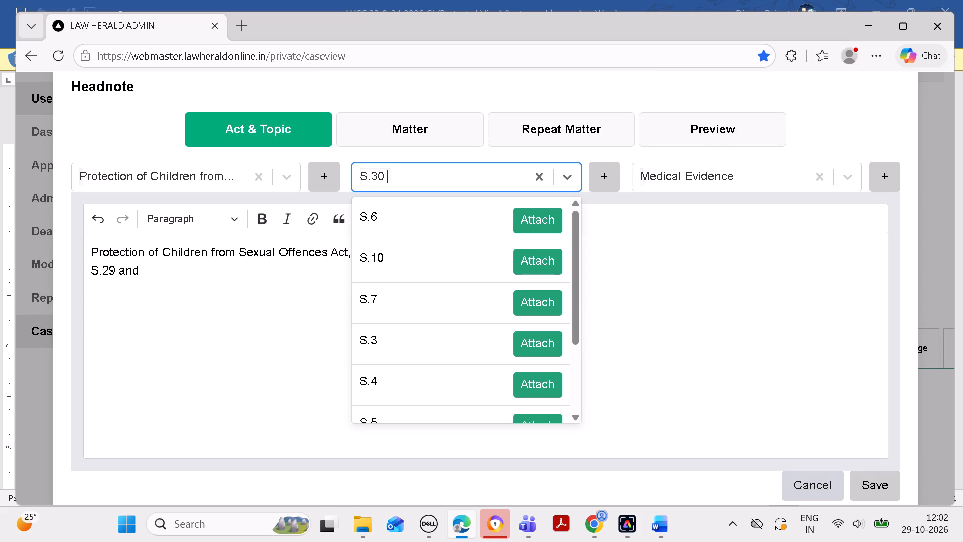
key(BackSpace)
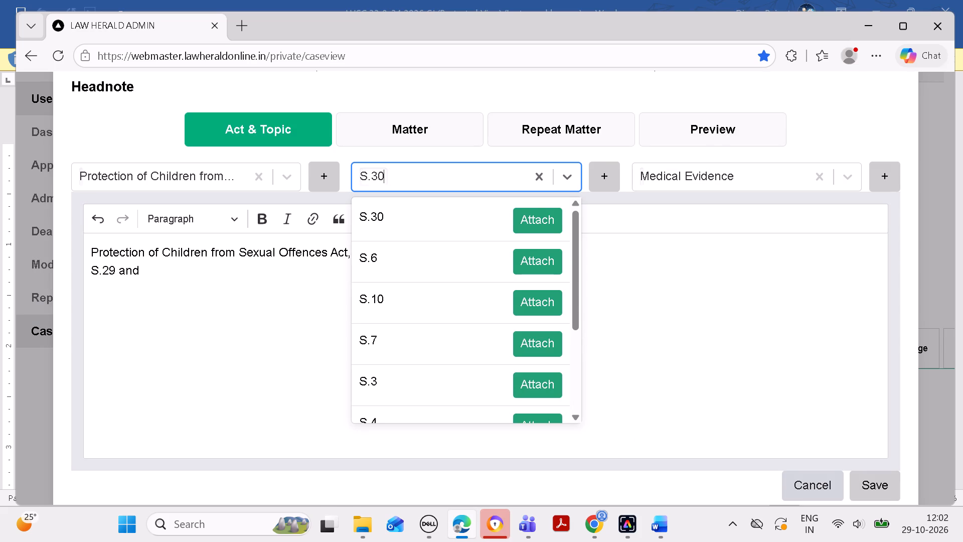
click(545, 211)
click(738, 278)
key(space)
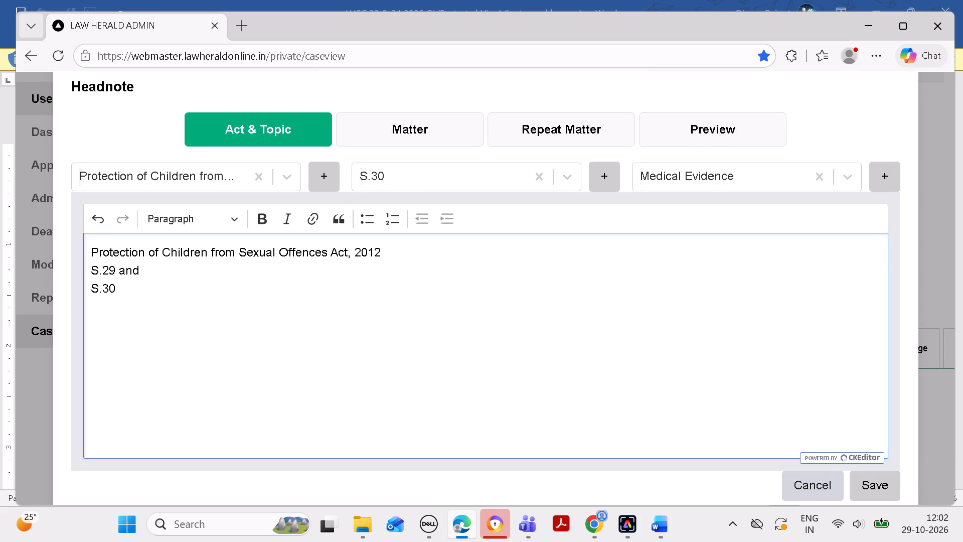
click(394, 358)
key(space)
Copy "POCSO -- Presumption of Guilt" from headnote (B) in Word and attach it as the headnote's topic in Edge.
click(668, 517)
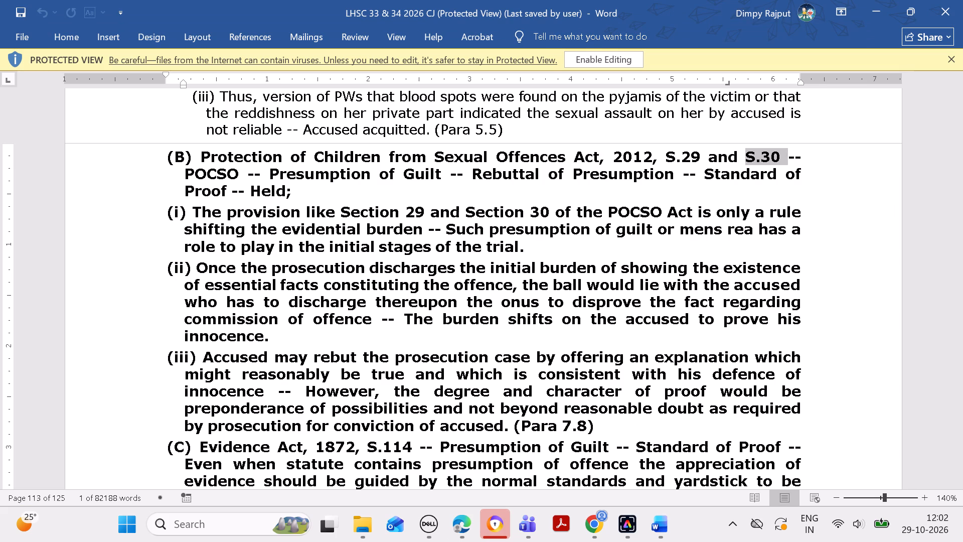
drag(188, 168, 372, 177)
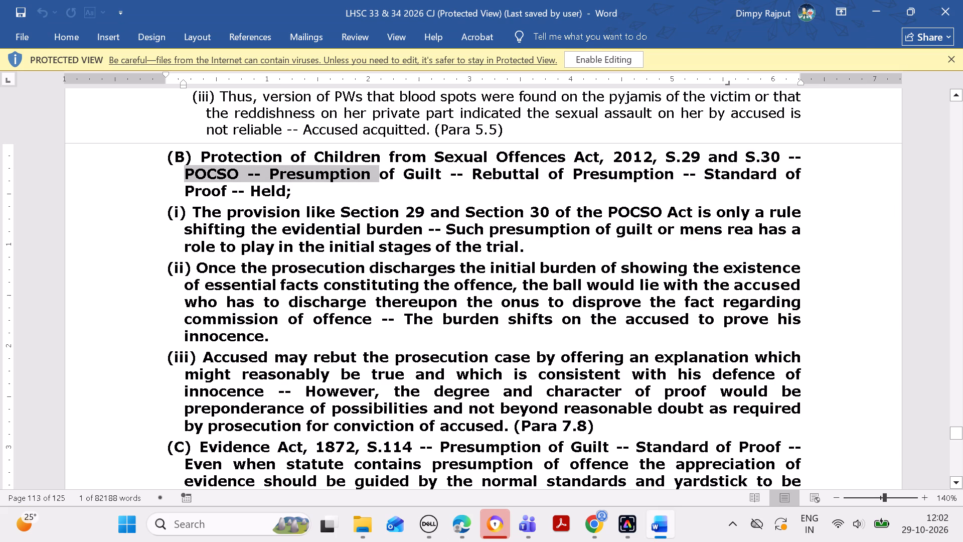
drag(372, 177, 426, 178)
key(ctrl+c)
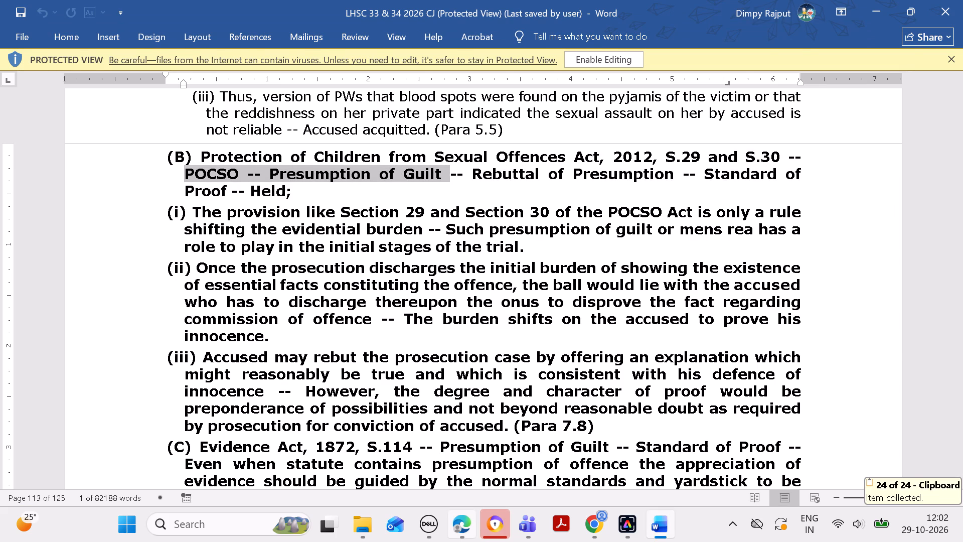
click(464, 517)
click(801, 175)
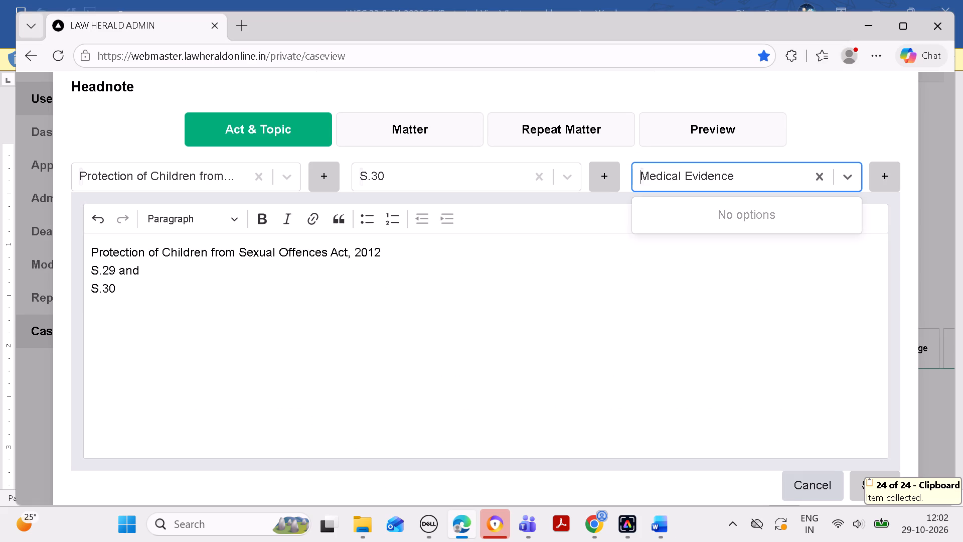
key(ctrl+v)
click(818, 224)
click(627, 337)
key(space)
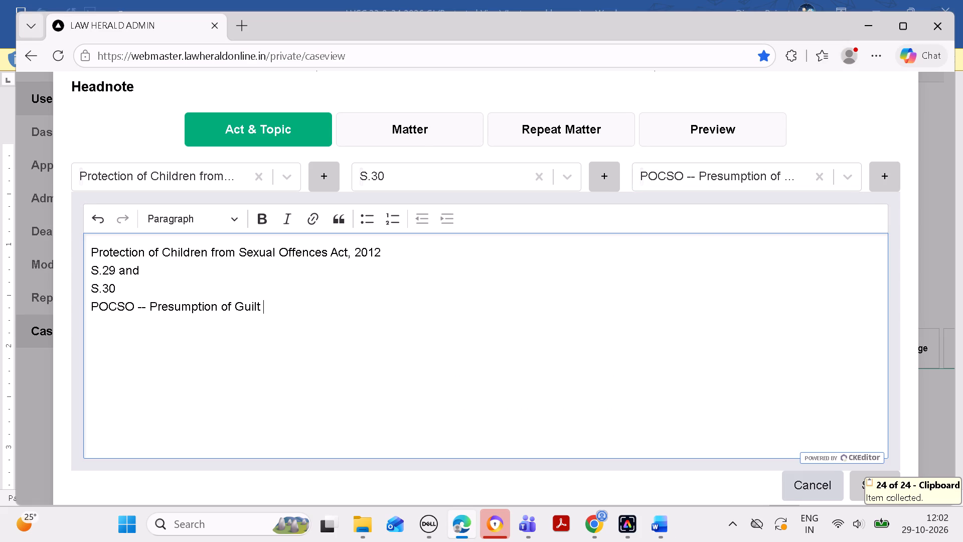
Copy "Rebuttal of Presumption -- Standard of Proof" from headnote (B) in Word and add it as a new topic in Edge.
click(660, 522)
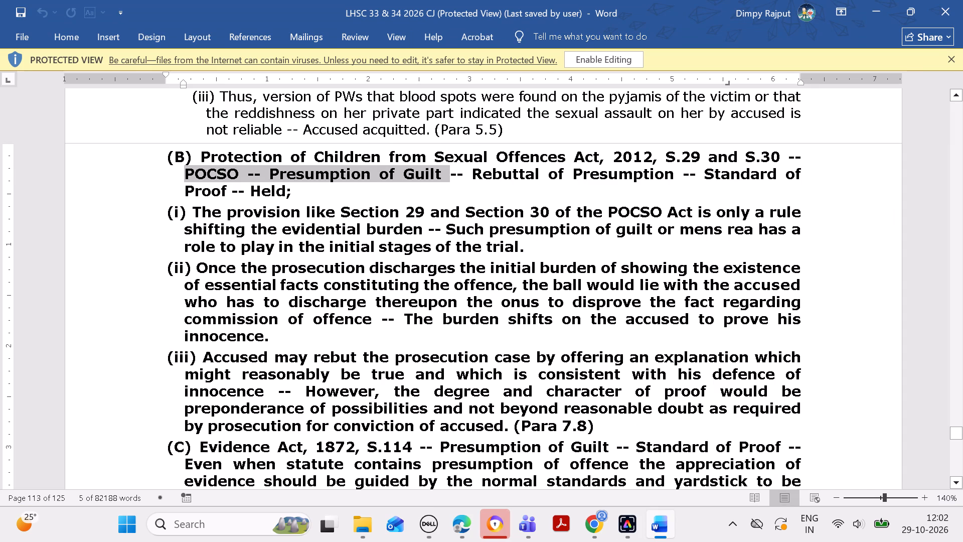
drag(480, 176, 703, 179)
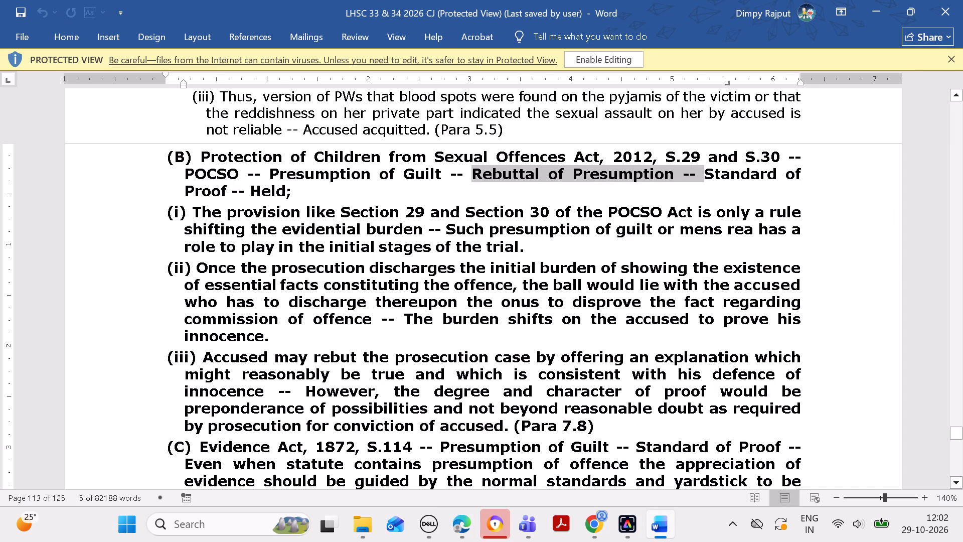
drag(703, 179, 249, 195)
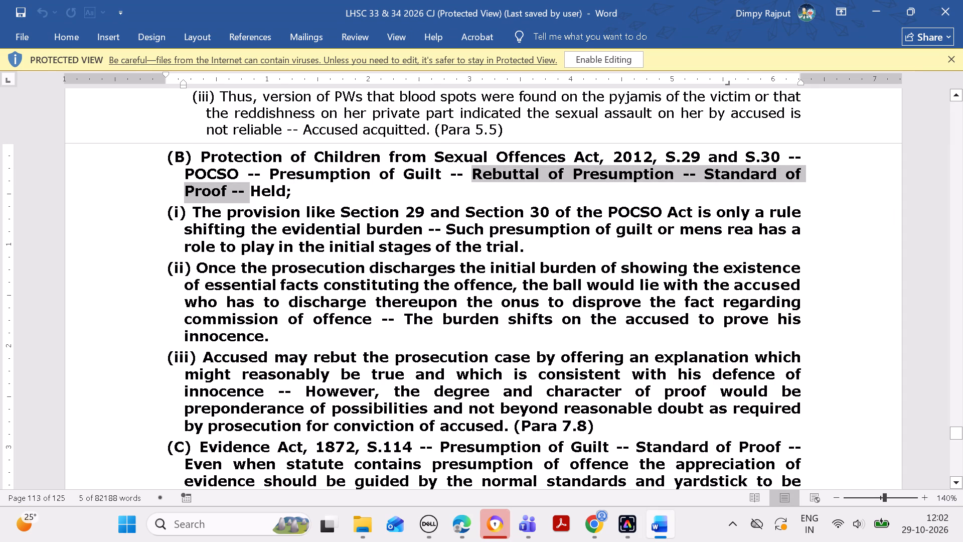
drag(249, 195, 233, 186)
key(ctrl+c)
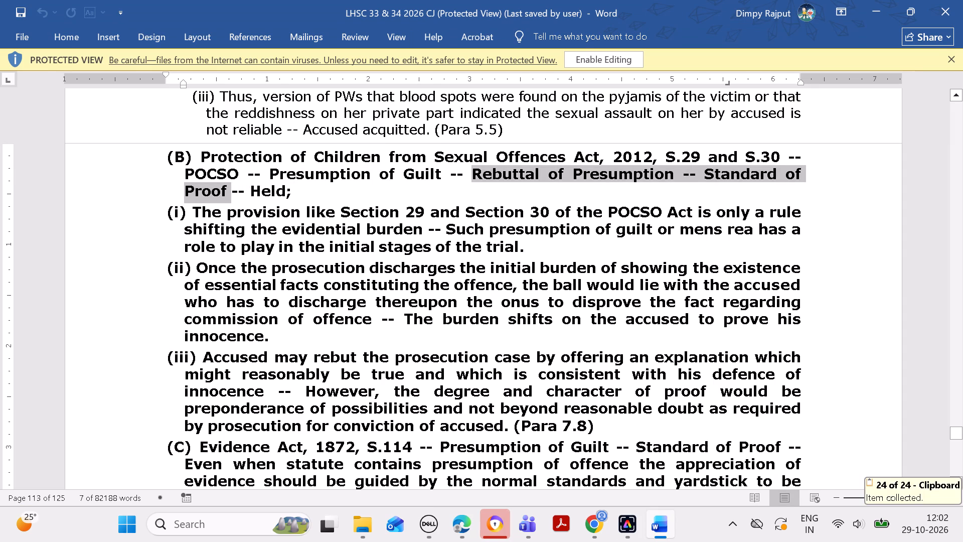
click(456, 522)
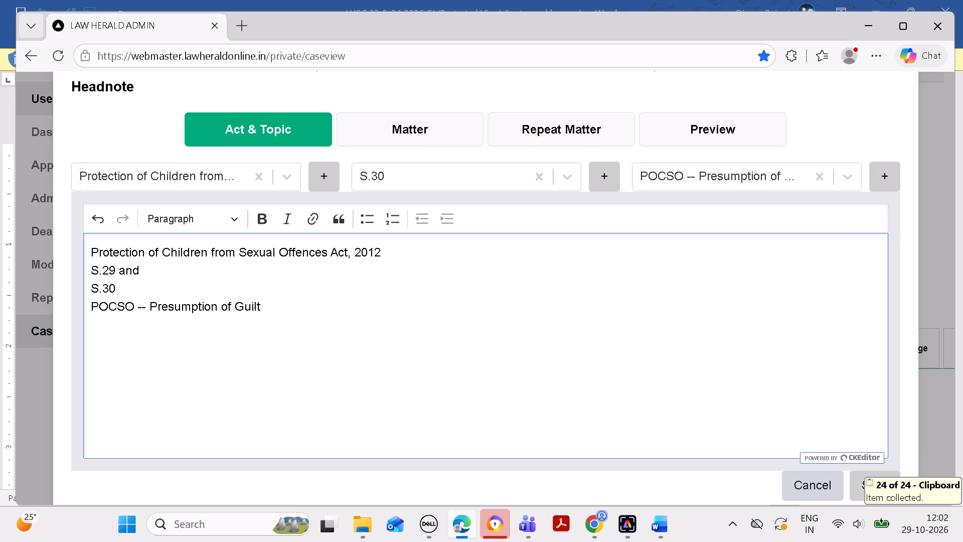
click(745, 174)
key(ctrl+v)
click(893, 173)
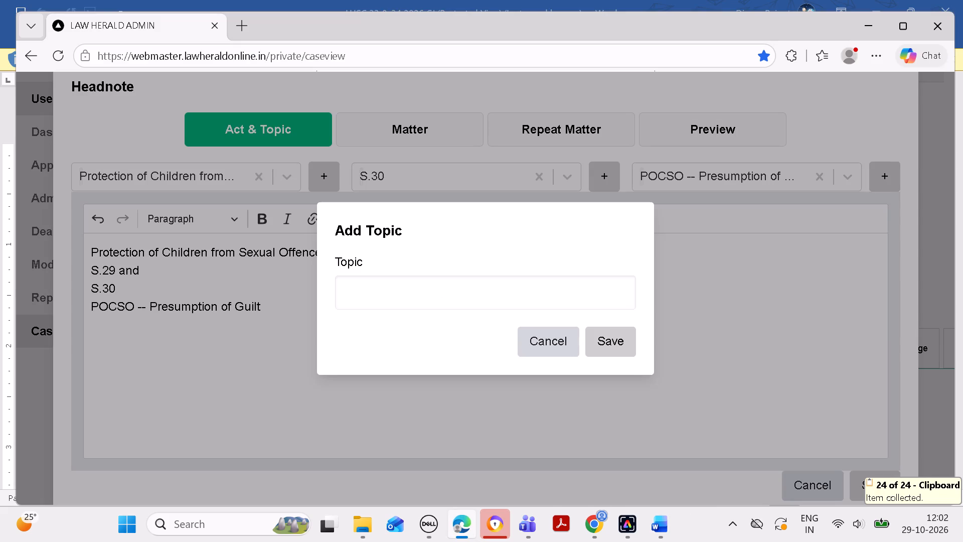
click(593, 279)
key(ctrl+v)
key(BackSpace)
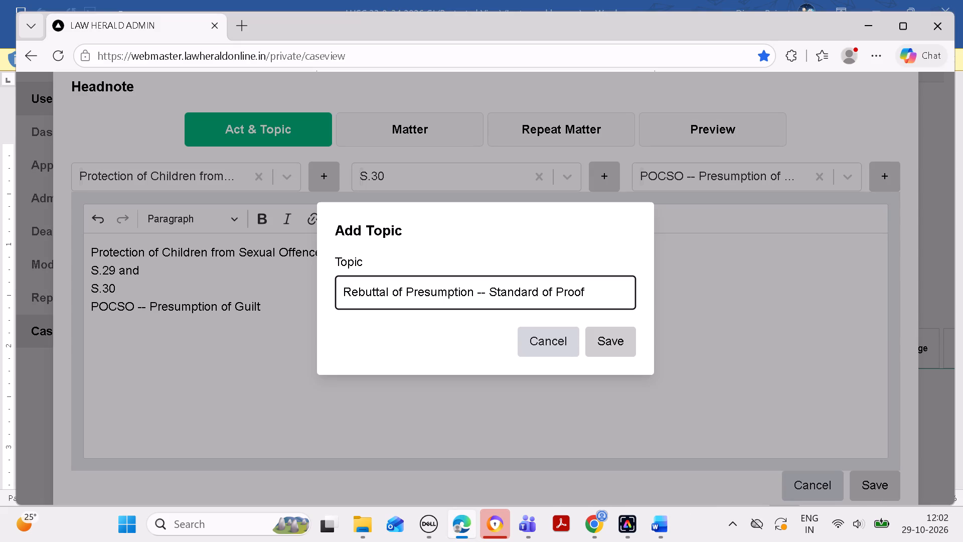
click(624, 336)
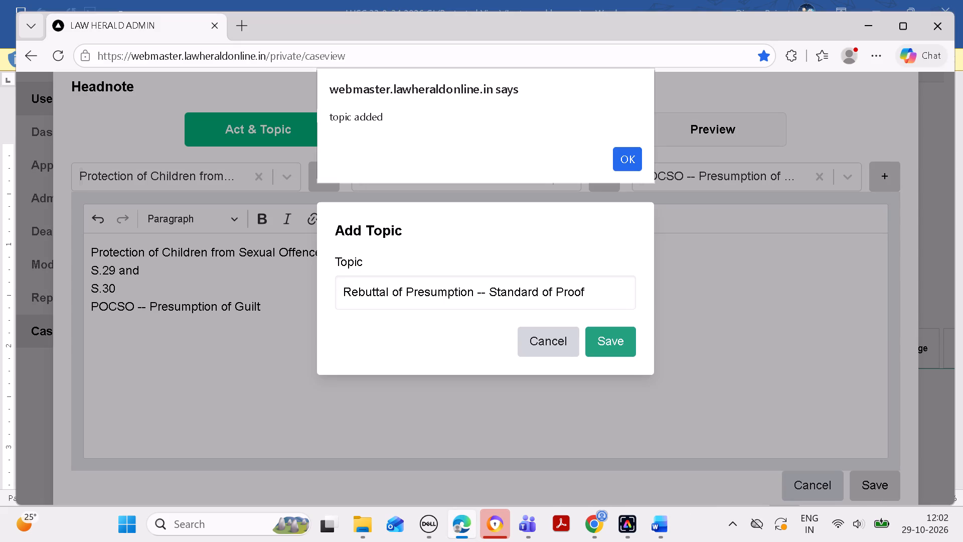
click(624, 149)
Attach the topic "Rebuttal of Presumption -- Standard of Proof" to the headnote.
click(677, 185)
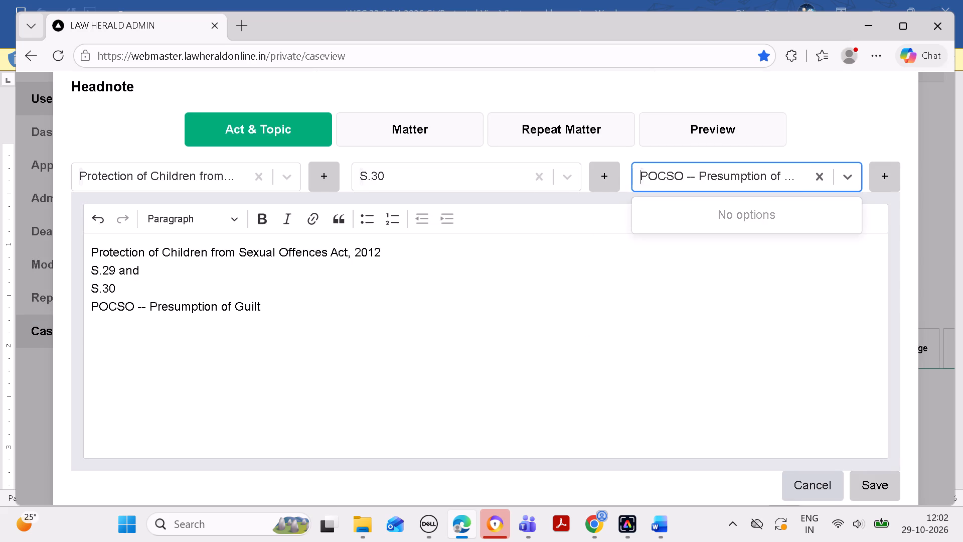
key(ctrl+v)
key(BackSpace)
key(BackSpace)
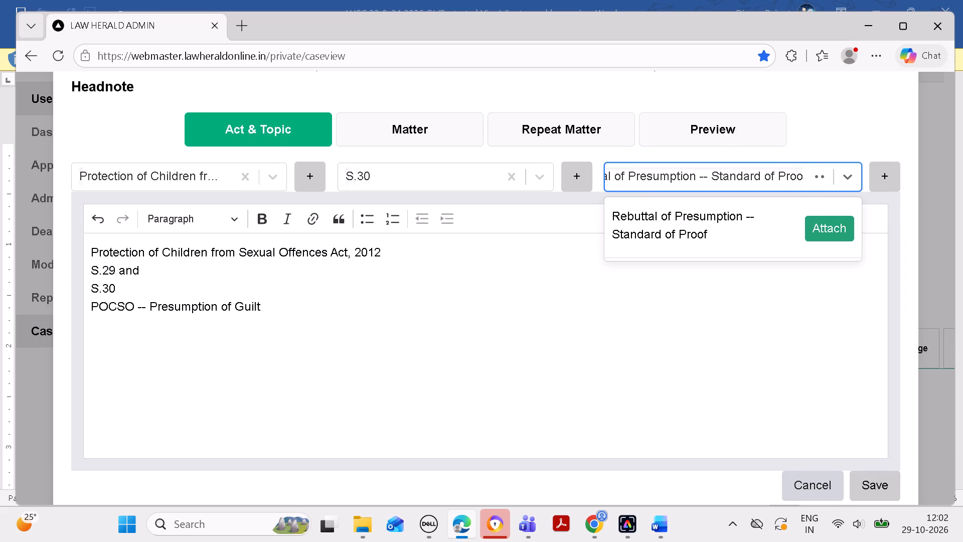
click(832, 225)
click(643, 359)
key(space)
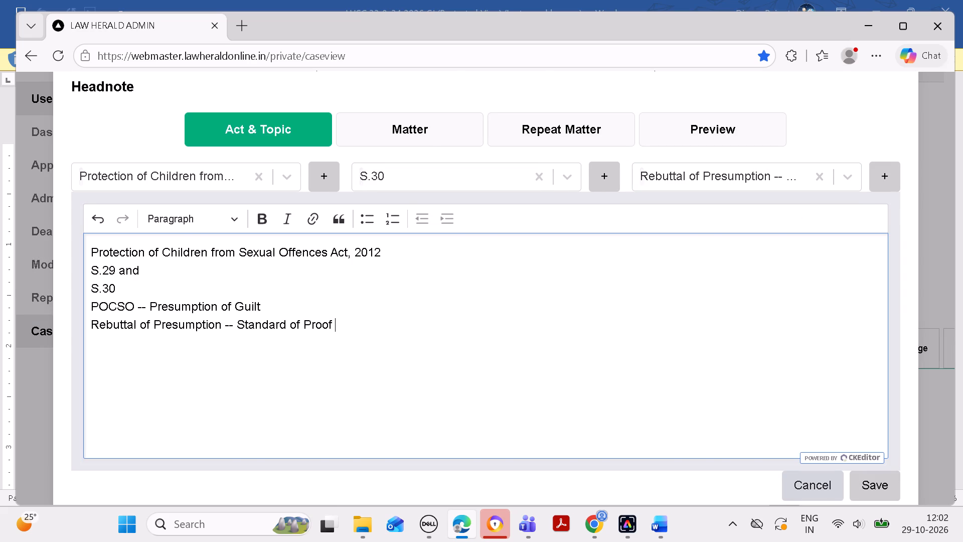
Copy headnote (B)'s text from "Held;" through "(Para 7.8)" in Word and paste it as the headnote's matter in Edge.
click(665, 524)
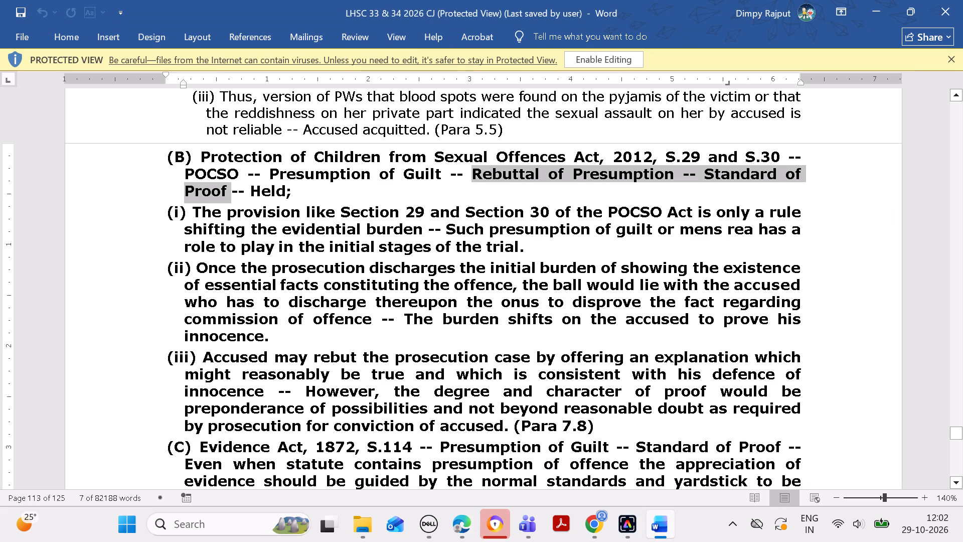
drag(254, 191, 275, 199)
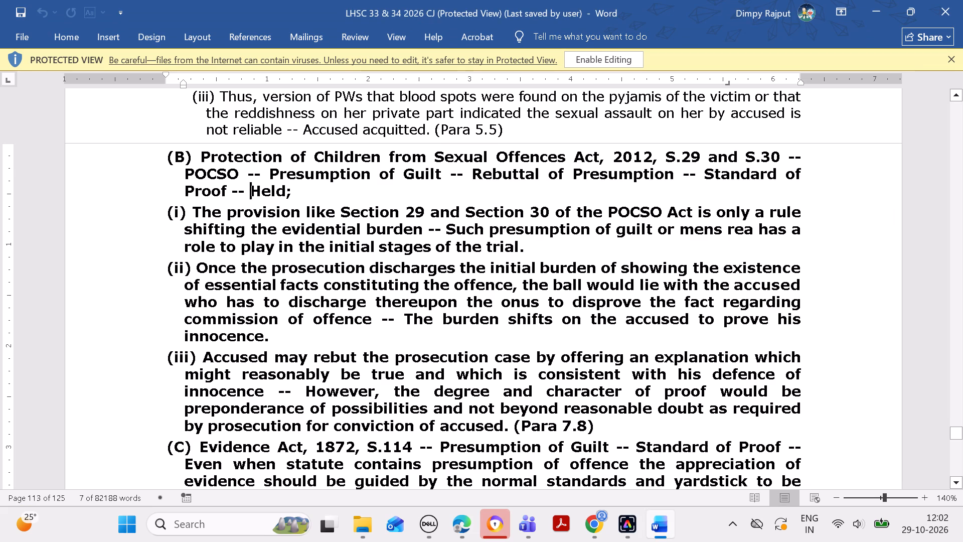
drag(275, 199, 620, 423)
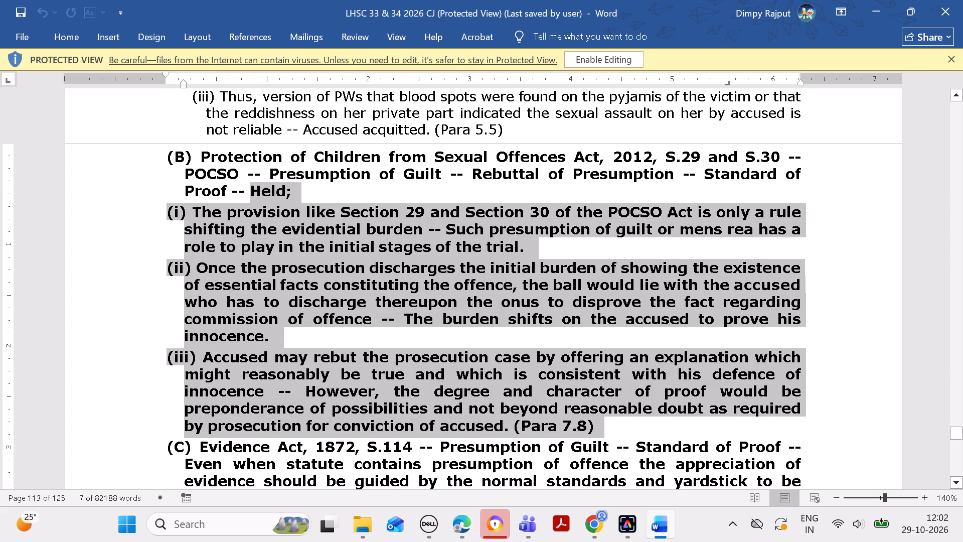
drag(620, 423, 618, 421)
key(ctrl+c)
click(469, 517)
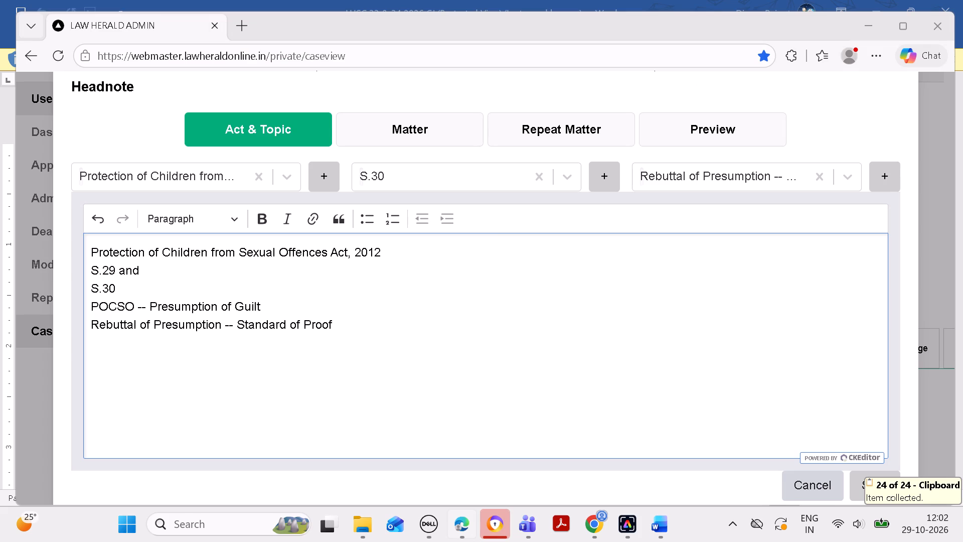
click(397, 125)
click(389, 268)
key(ctrl+v)
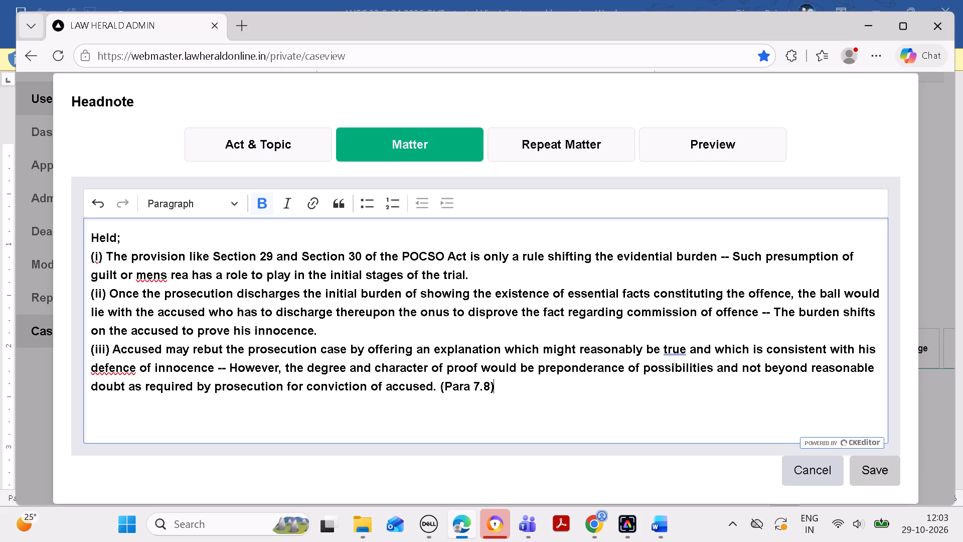
Remove the bold formatting from all of the pasted matter text.
key(ctrl+a)
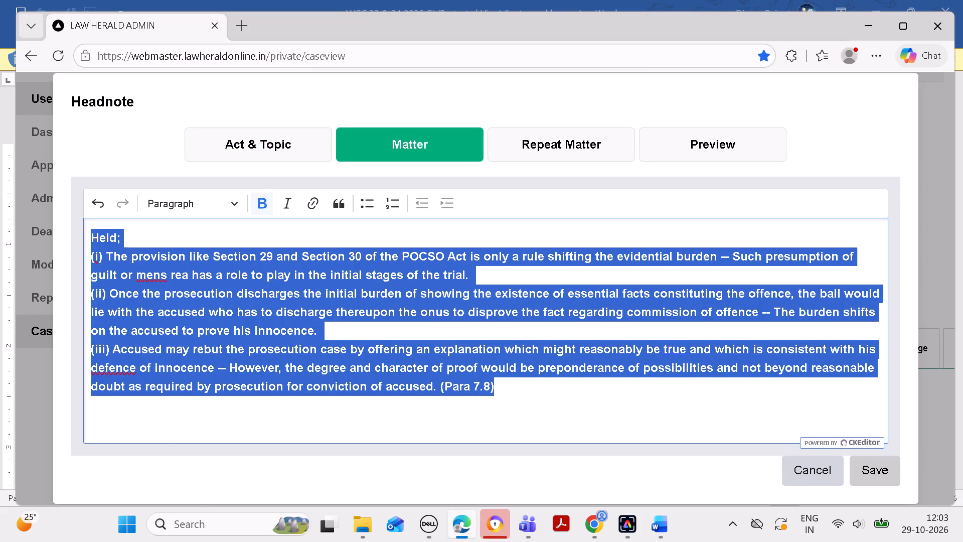
key(ctrl+b)
click(494, 395)
click(496, 392)
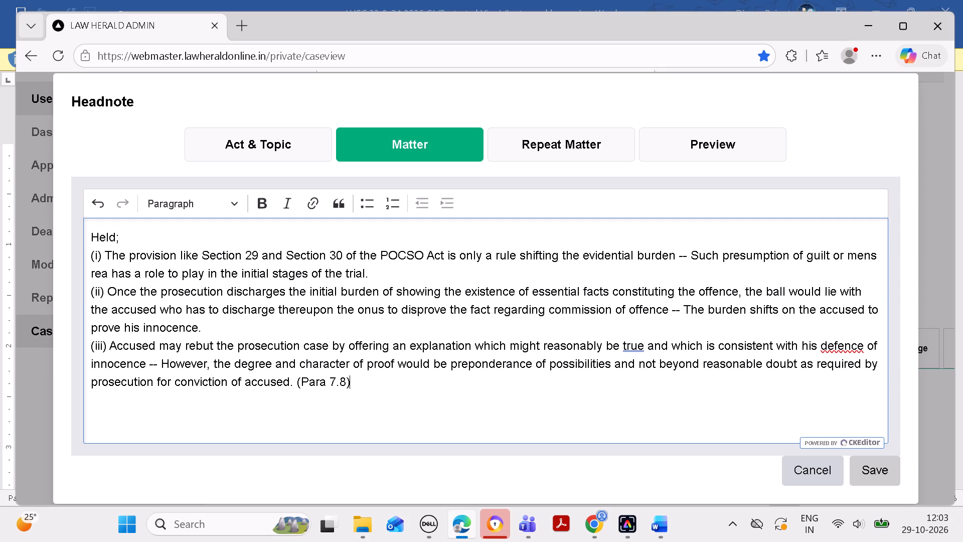
In the headnote's act and topic text, join "S.29 and" and "S.30" onto the Protection of Children from Sexual Offences Act, 2012 line.
click(281, 134)
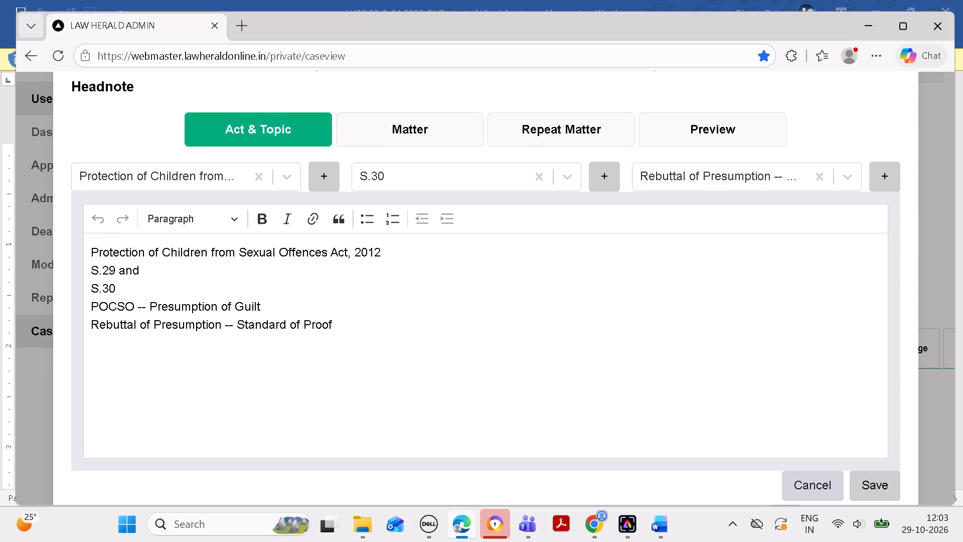
click(93, 270)
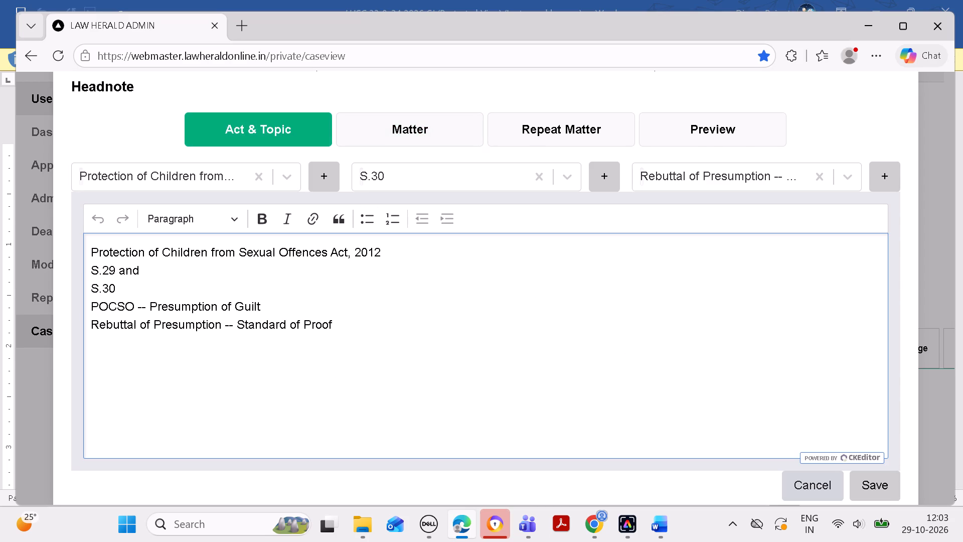
key(BackSpace)
click(89, 280)
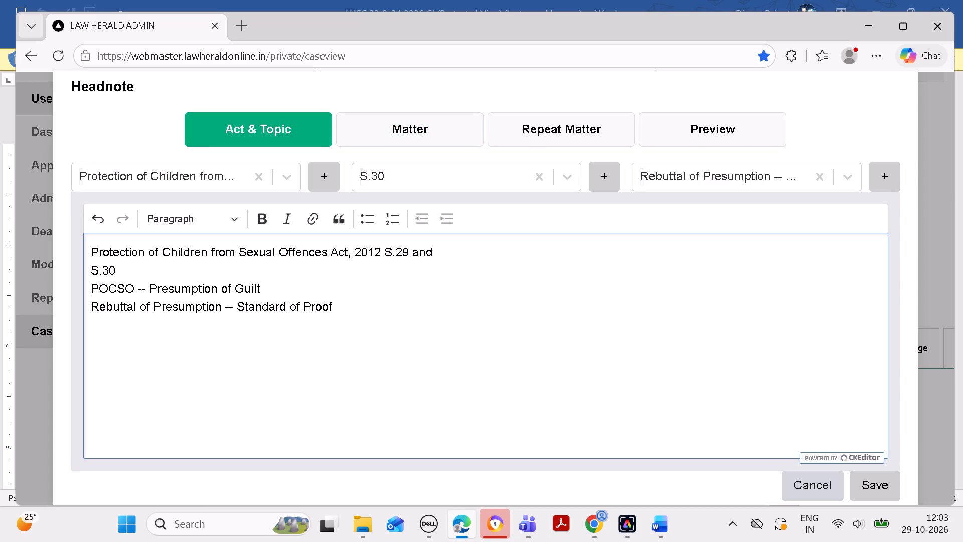
click(90, 272)
key(BackSpace)
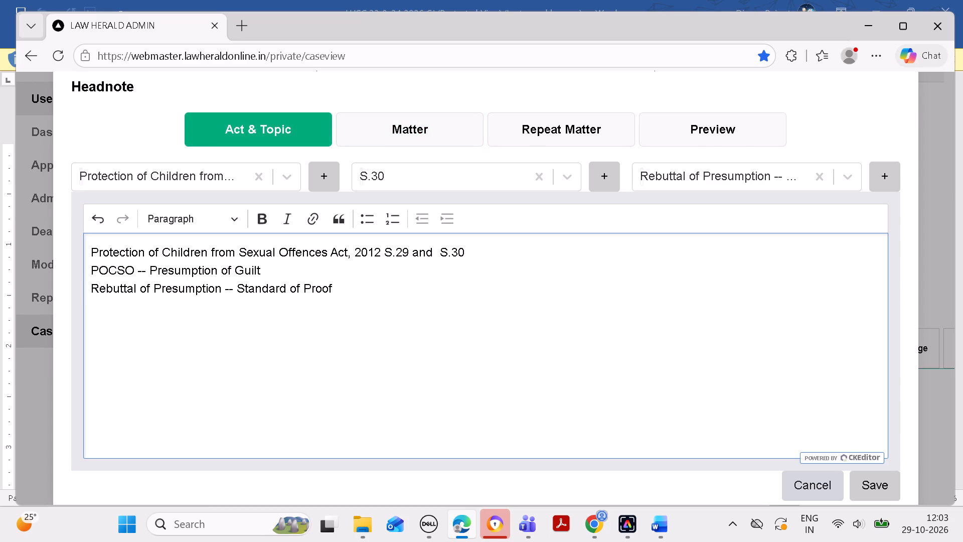
key(BackSpace)
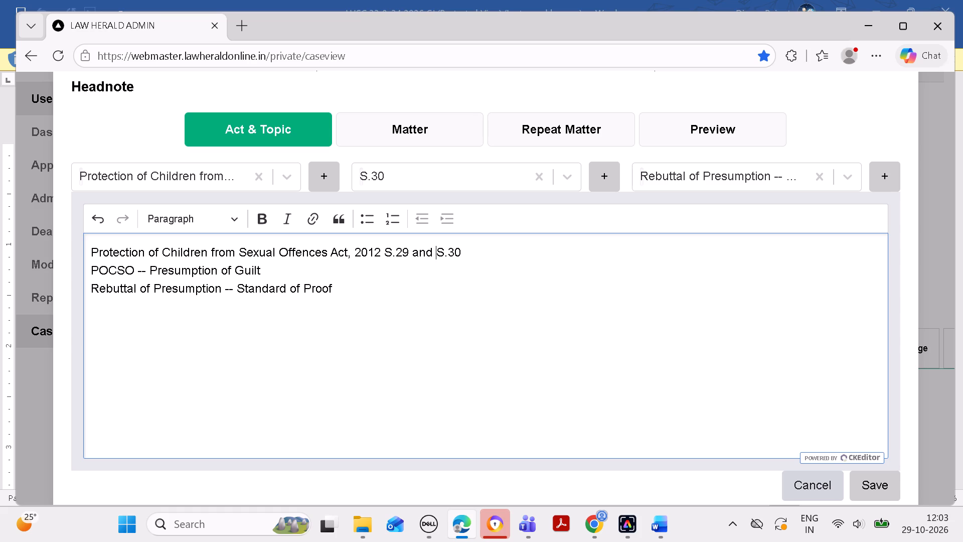
Join the topics "POCSO -- Presumption of Guilt" and "Rebuttal of Presumption -- Standard of Proof" onto the act line, putting "--" before each.
click(87, 271)
key(BackSpace)
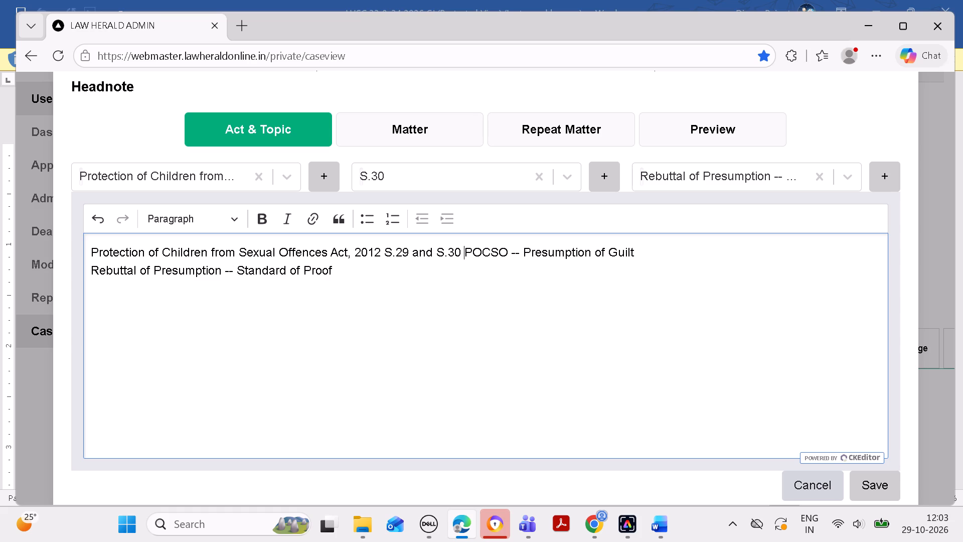
text(--)
key(space)
key(BackSpace)
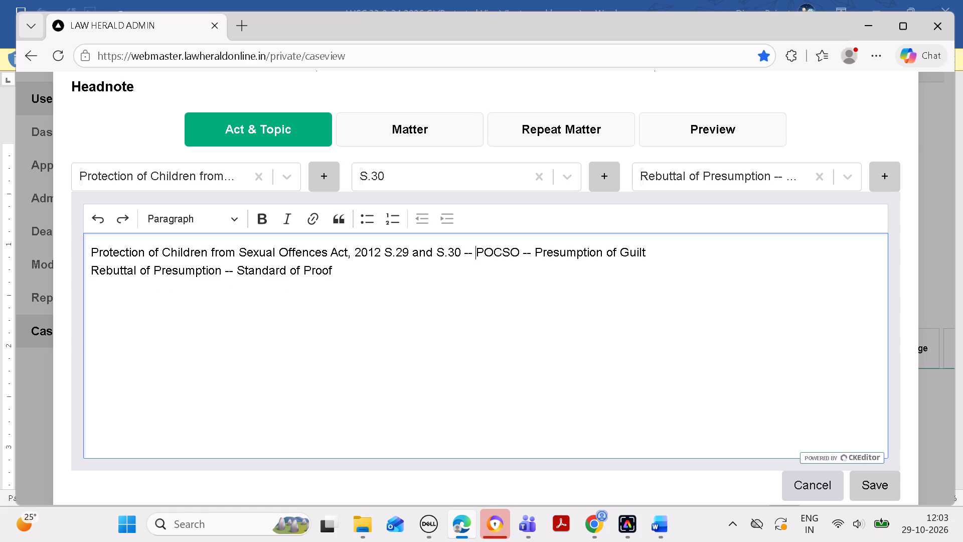
click(90, 274)
key(BackSpace)
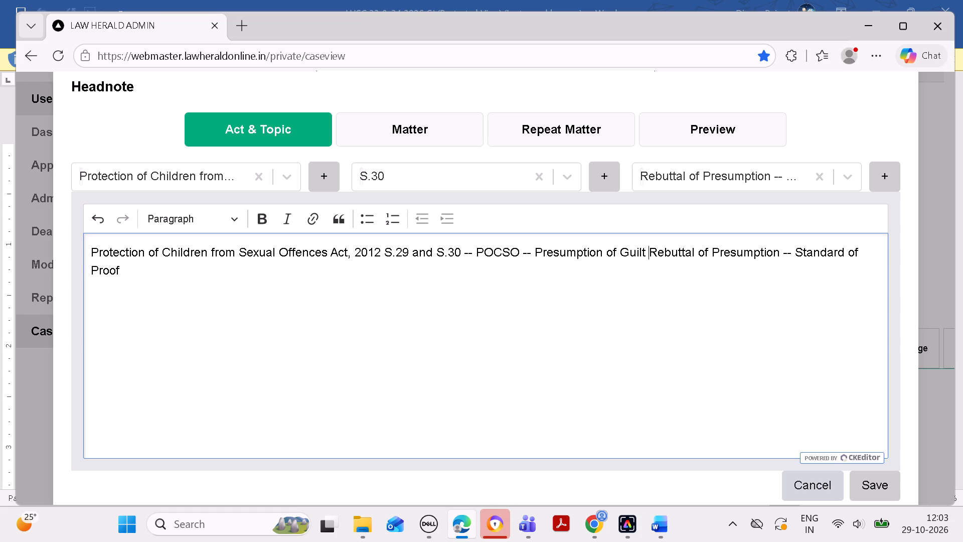
text(--)
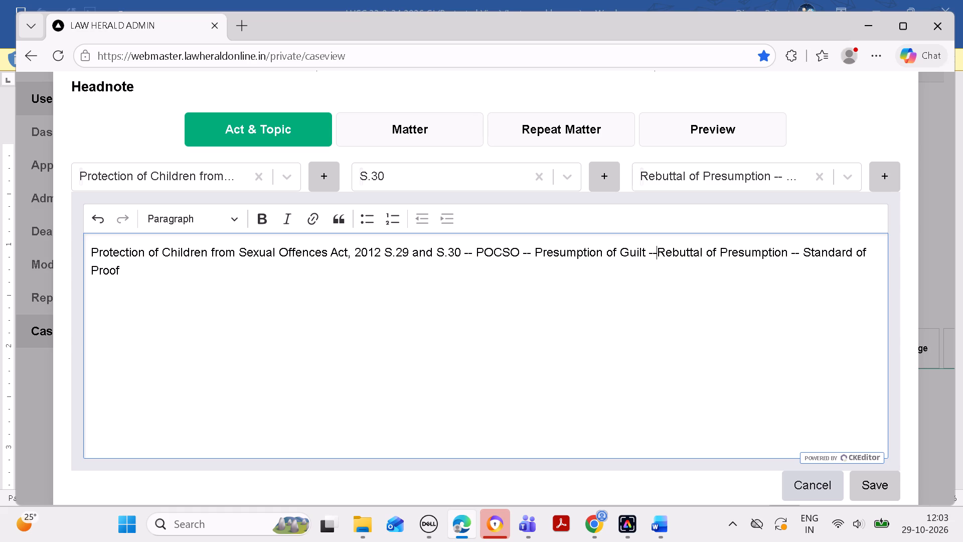
key(space)
key(BackSpace)
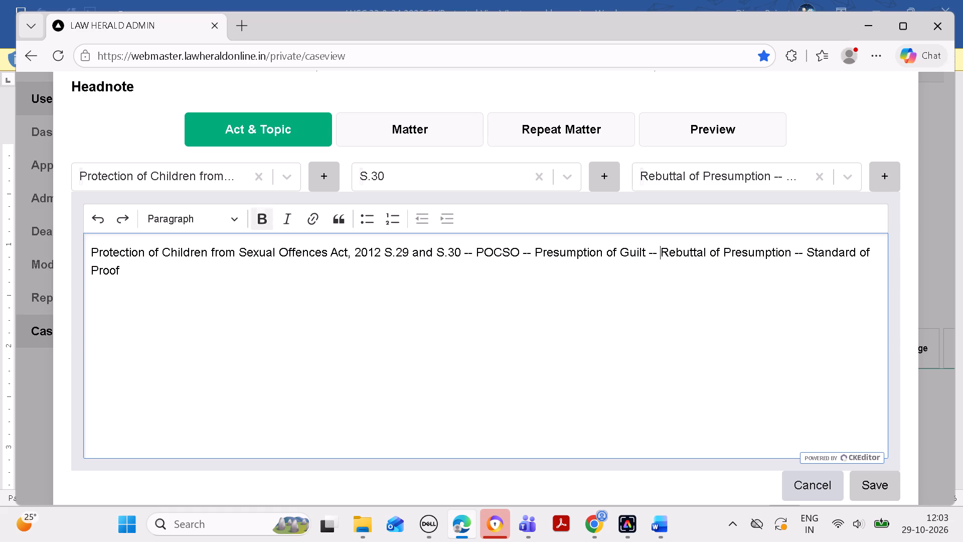
Enter "-" as the headnote's repeat matter and save the headnote.
click(427, 127)
click(559, 148)
click(648, 520)
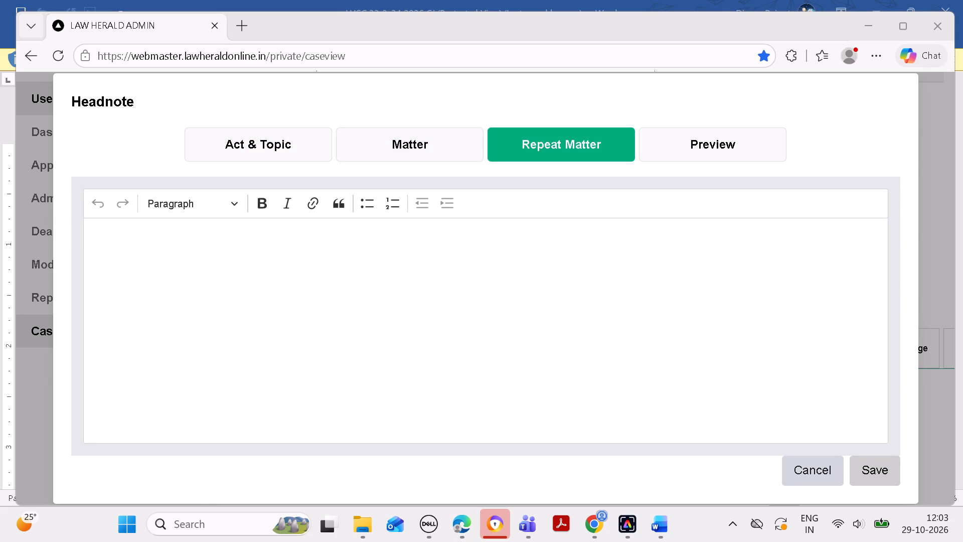
click(660, 525)
click(661, 525)
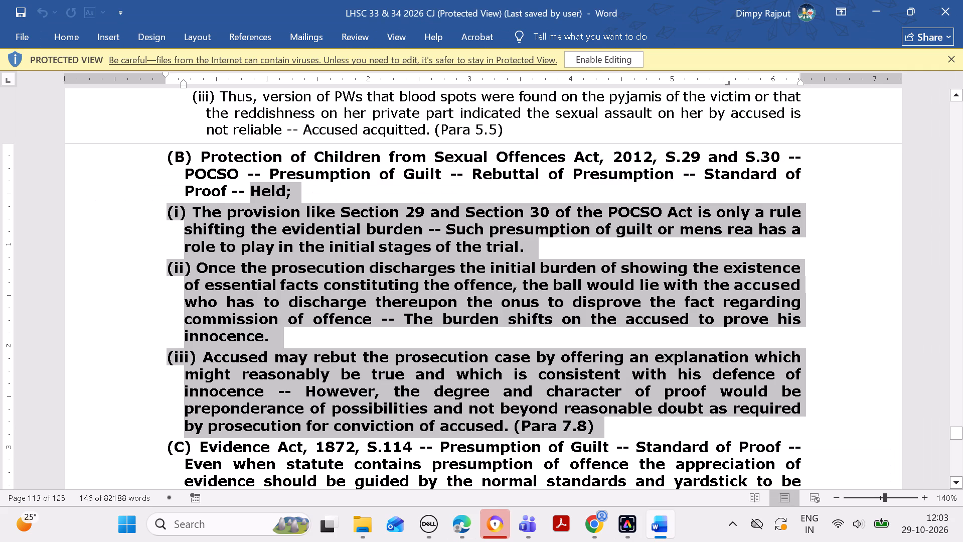
click(475, 528)
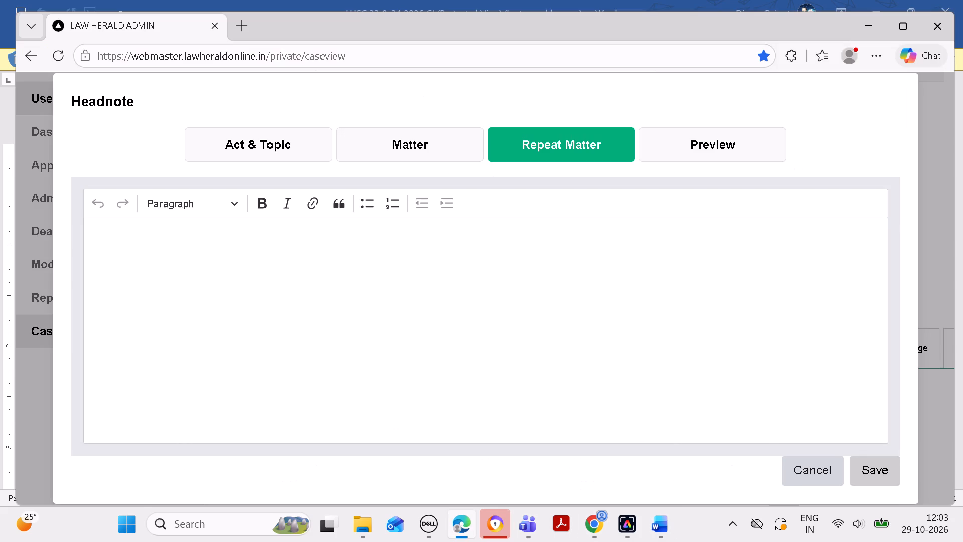
click(514, 335)
key(minus)
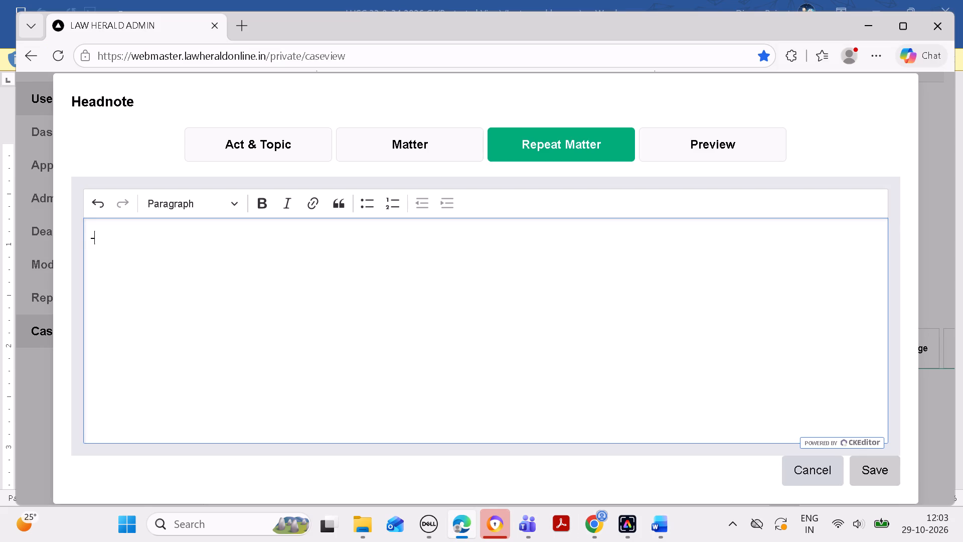
click(867, 469)
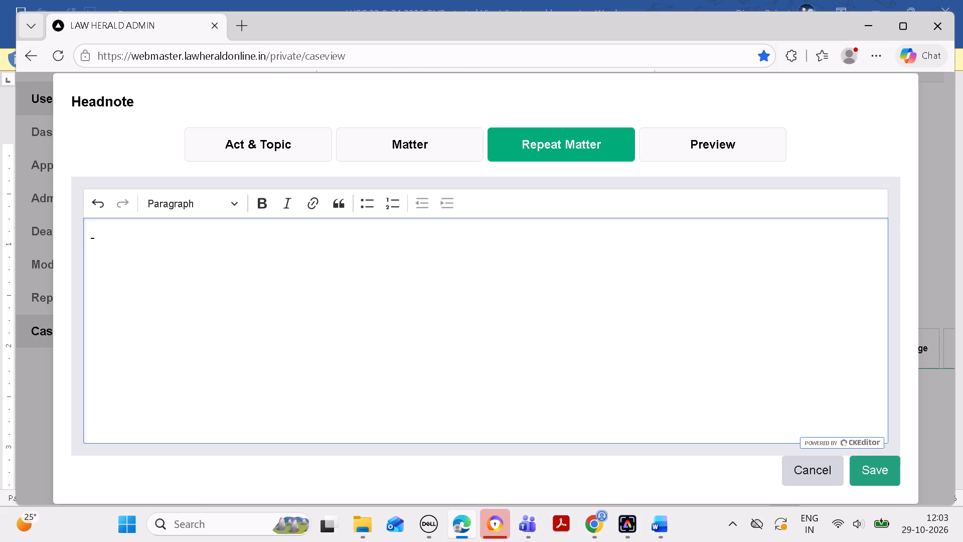
click(631, 158)
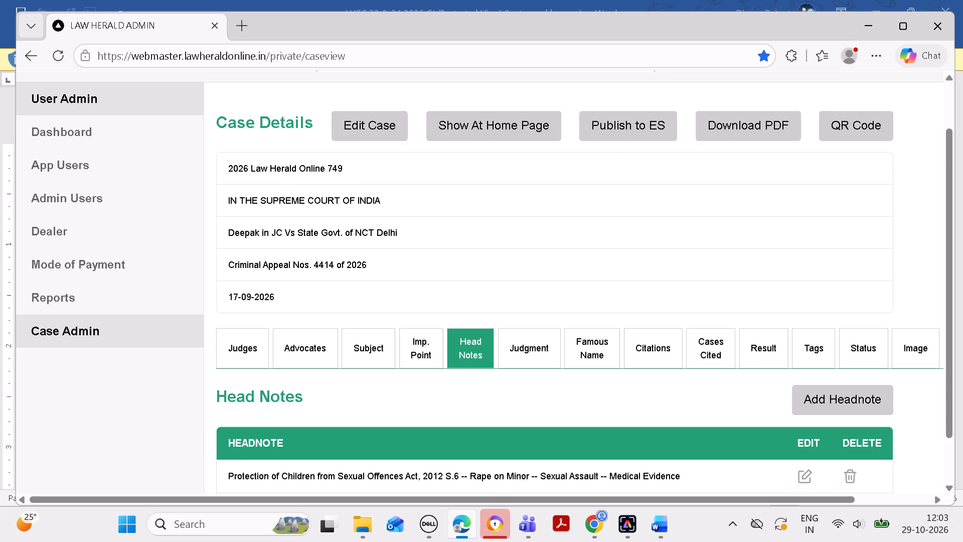
Copy "Evidence Act, 1872" from headnote (C) in Word and attach it as the act of a new headnote in Edge.
scroll(634, 290, down, 5)
click(671, 514)
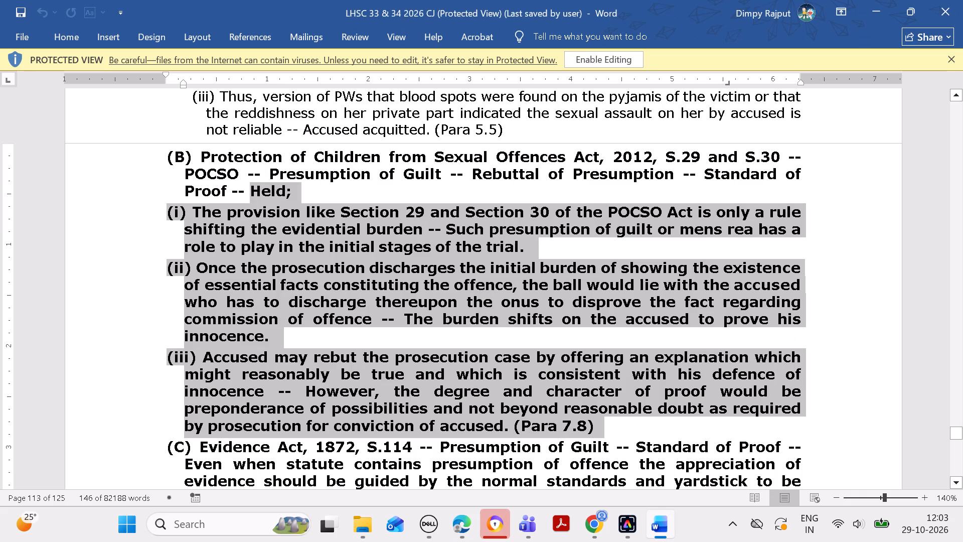
key(Down)
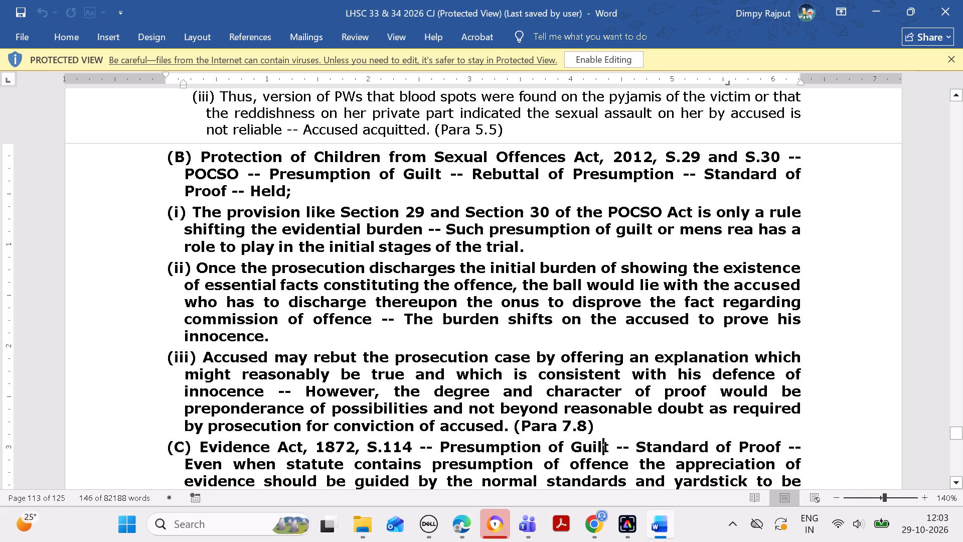
key(Down)
key(Down)
key(Down)
key(Down)
key(Down)
key(Down)
key(Down)
key(Down)
key(Down)
key(Down)
key(Down)
key(Down)
key(Down)
key(Down)
key(Down)
key(Down)
key(Down)
key(Down)
key(Down)
key(Down)
key(Down)
key(Down)
key(Down)
key(Down)
key(Down)
key(Down)
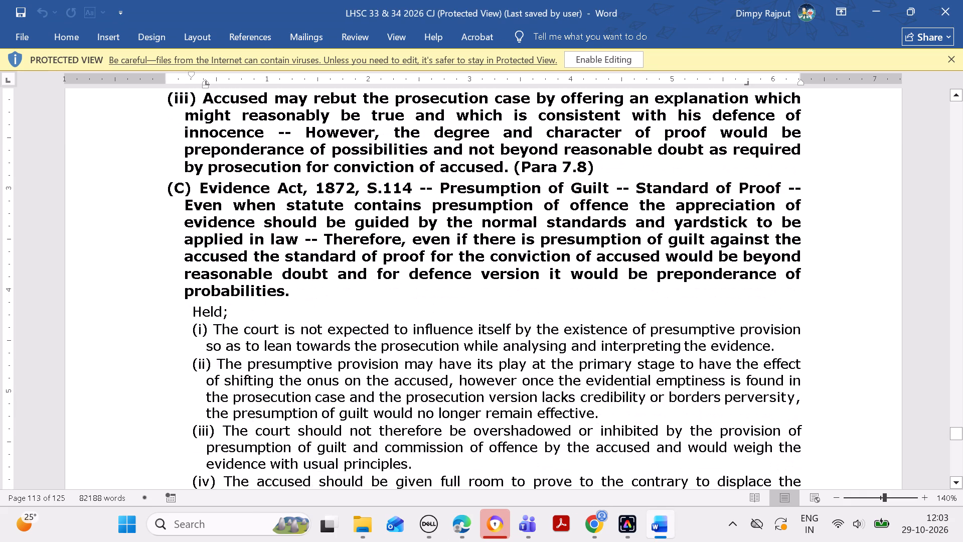
key(Down)
key(Up)
key(Up)
key(Up)
key(Up)
key(Up)
key(Up)
key(Up)
key(Up)
key(Up)
key(Up)
key(Up)
key(Up)
key(Up)
key(Up)
key(Up)
key(Up)
key(Up)
key(Up)
key(Up)
key(Up)
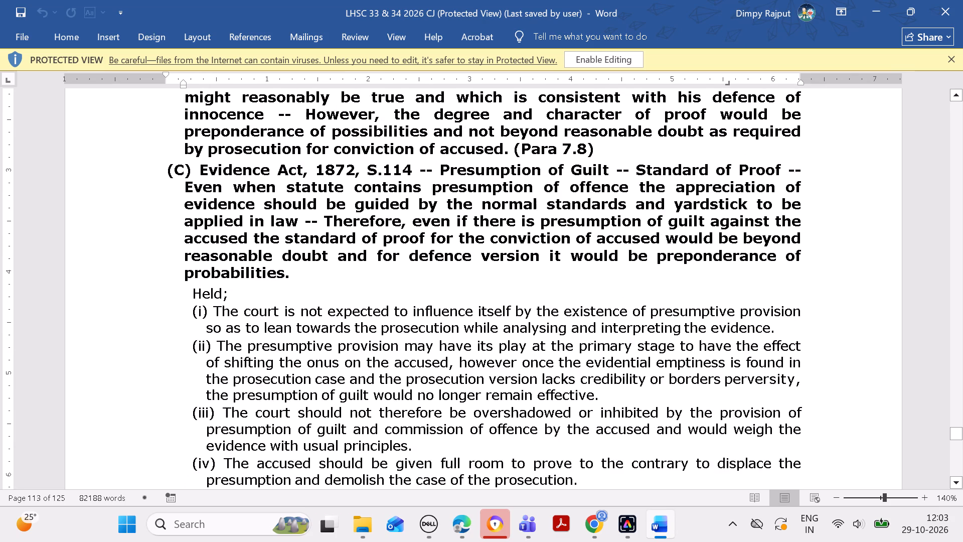
drag(202, 166, 327, 166)
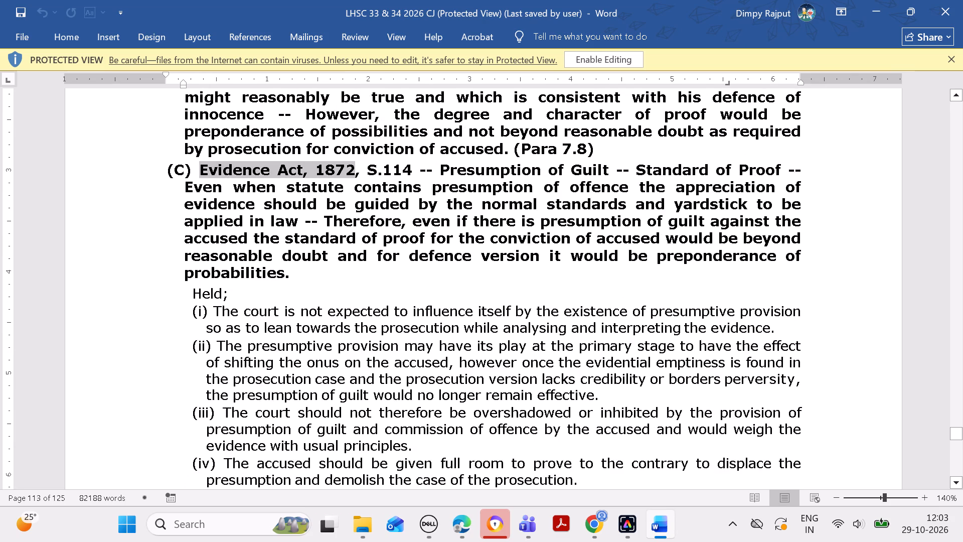
drag(327, 166, 327, 167)
key(ctrl+c)
click(464, 528)
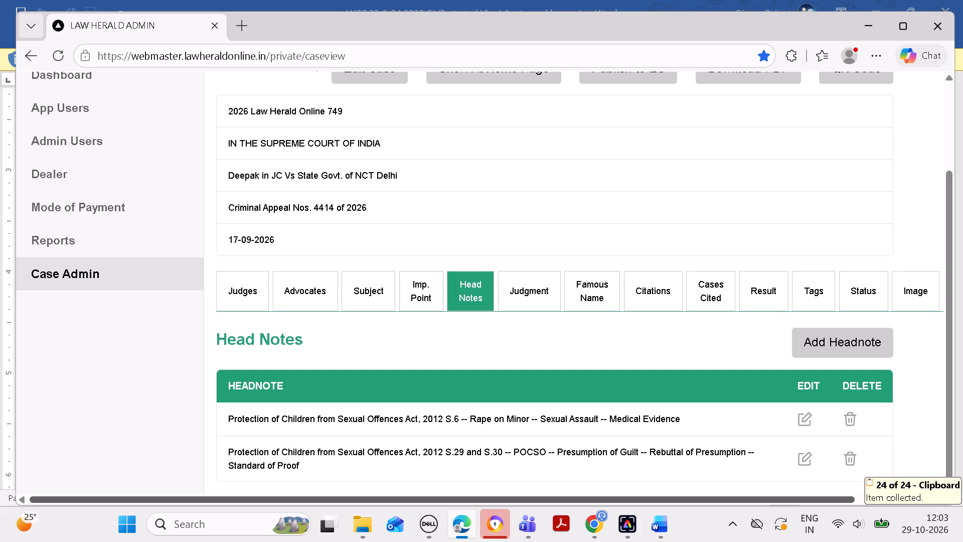
click(827, 347)
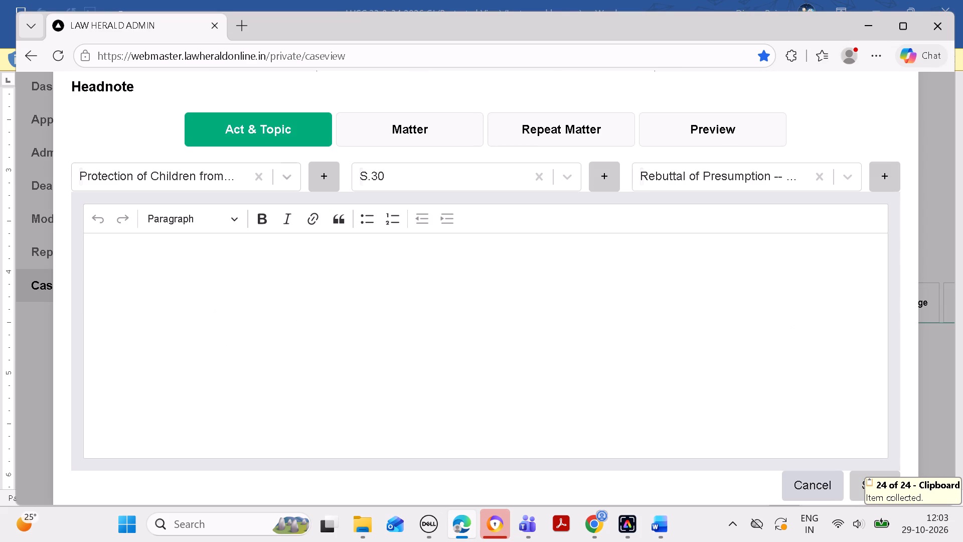
click(262, 176)
key(ctrl+v)
click(273, 221)
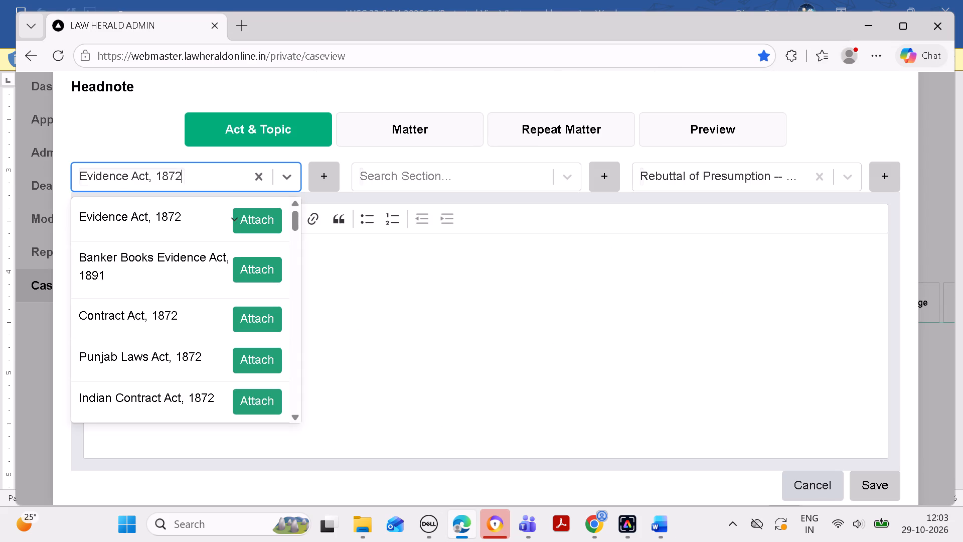
click(467, 305)
key(space)
Copy "S.114" from headnote (C) in Word and attach it as the new headnote's section in Edge.
click(659, 530)
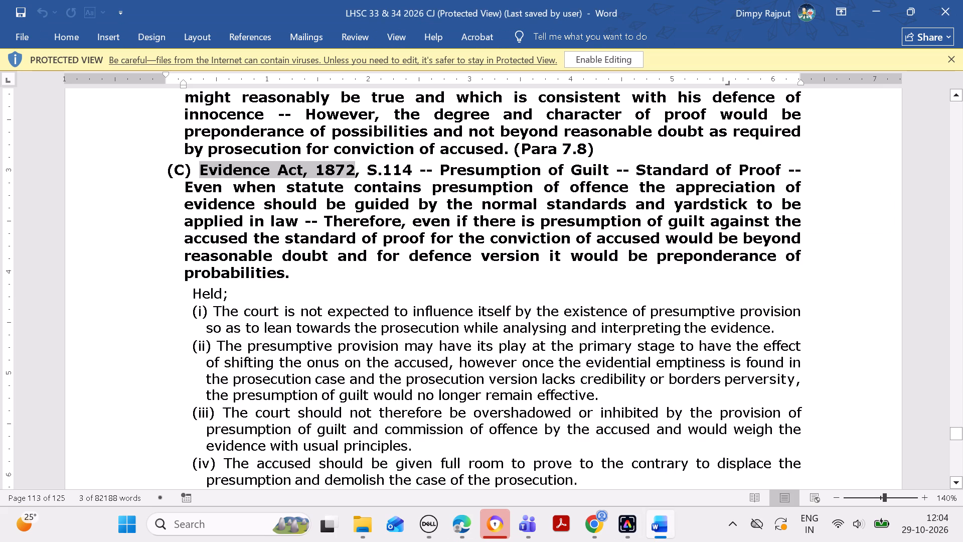
drag(365, 171, 405, 171)
key(ctrl+c)
click(462, 521)
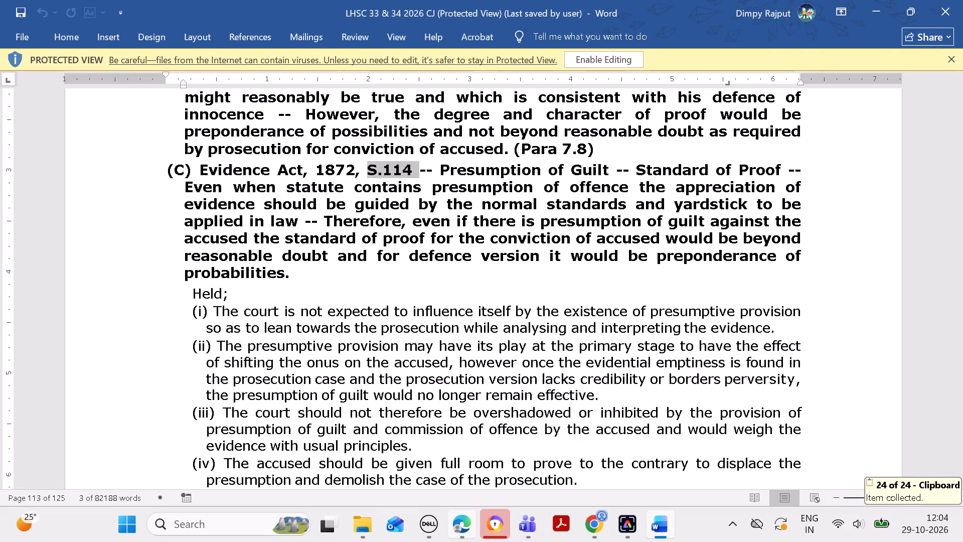
click(463, 178)
key(ctrl+v)
click(531, 217)
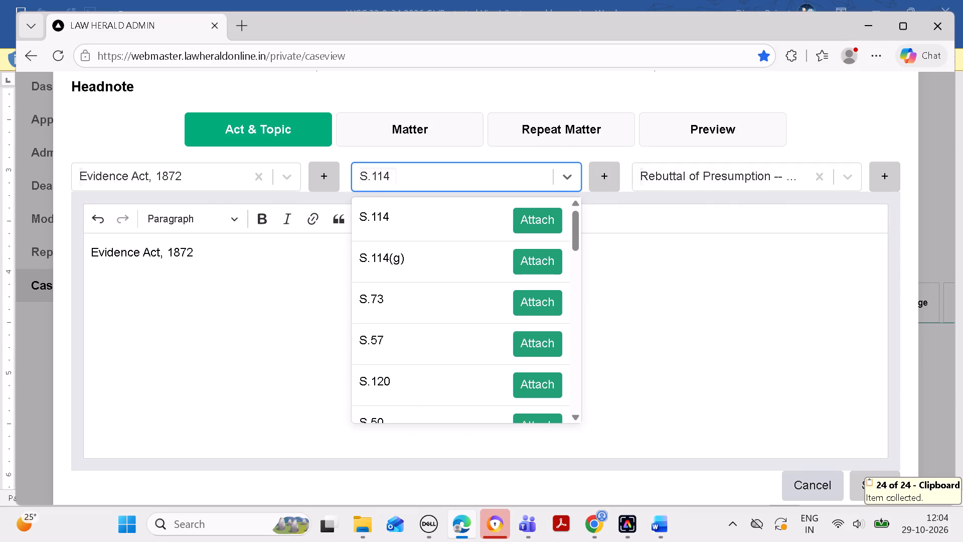
Copy "Presumption of Guilt -- Standard of Proof" from headnote (C) in Word and attach it as the new headnote's topic in Edge.
click(774, 311)
key(space)
click(648, 524)
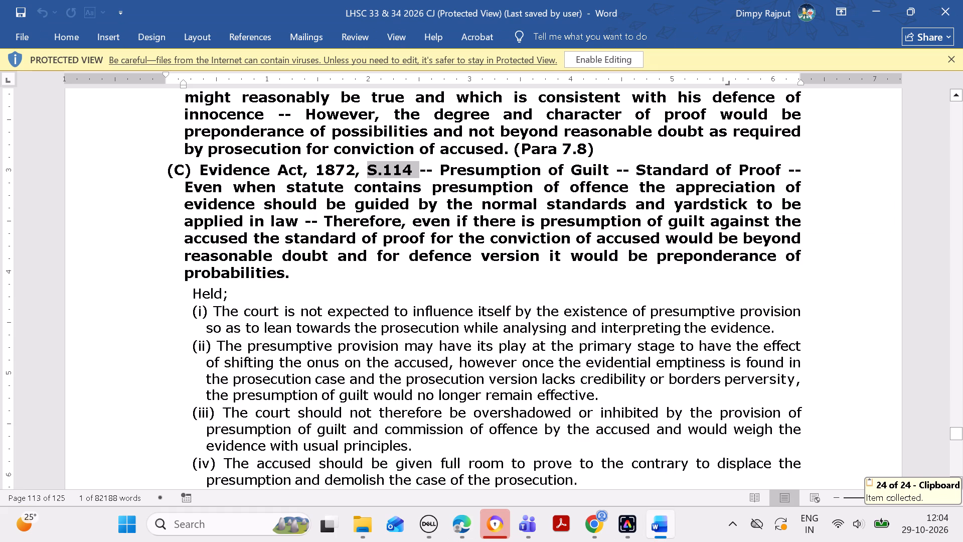
drag(444, 166, 707, 161)
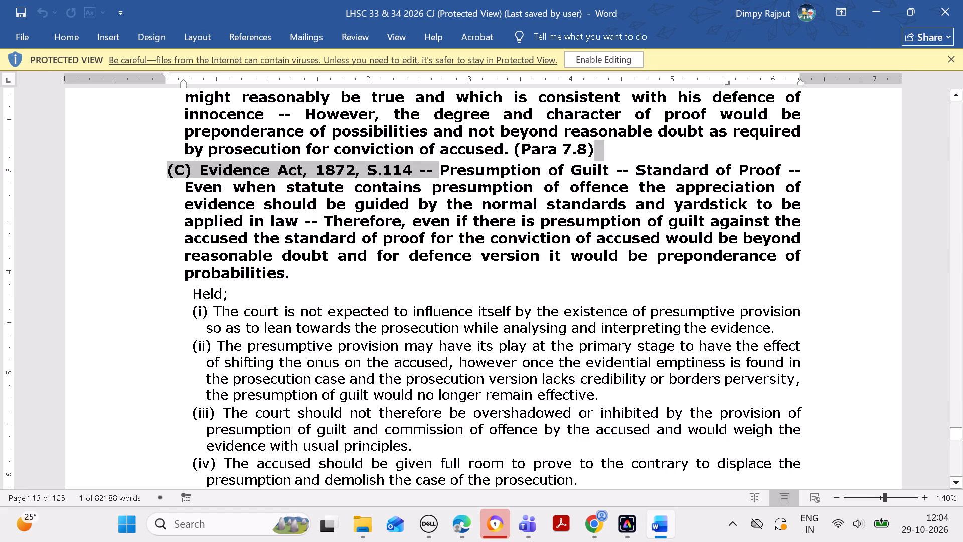
drag(707, 161, 754, 165)
key(ctrl+c)
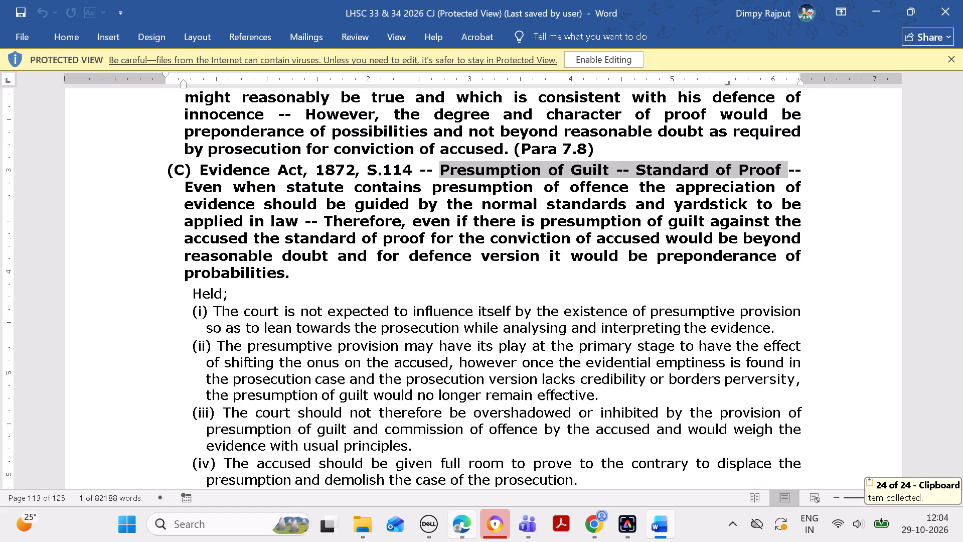
click(472, 527)
click(729, 179)
key(ctrl+v)
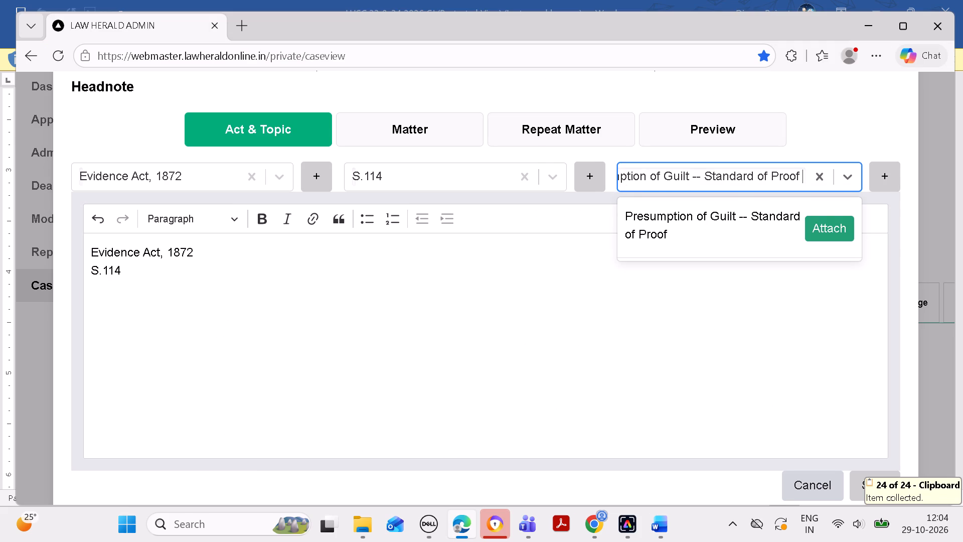
click(834, 229)
click(702, 334)
key(space)
Copy headnote (C)'s text from "Even when statute" to "probabilities." in Word into the headnote's matter in Edge and remove its bold.
click(664, 519)
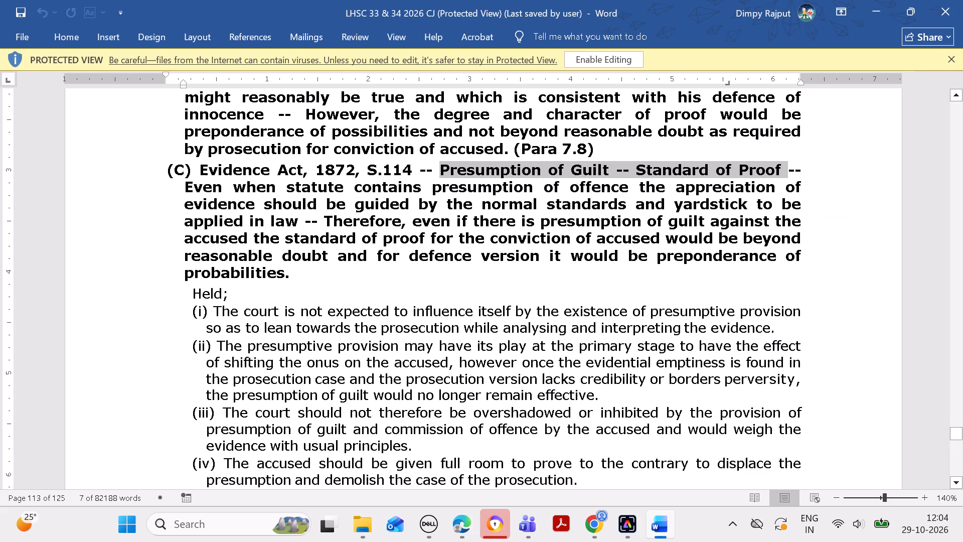
drag(191, 183, 316, 271)
key(ctrl+c)
ctrl+click(456, 514)
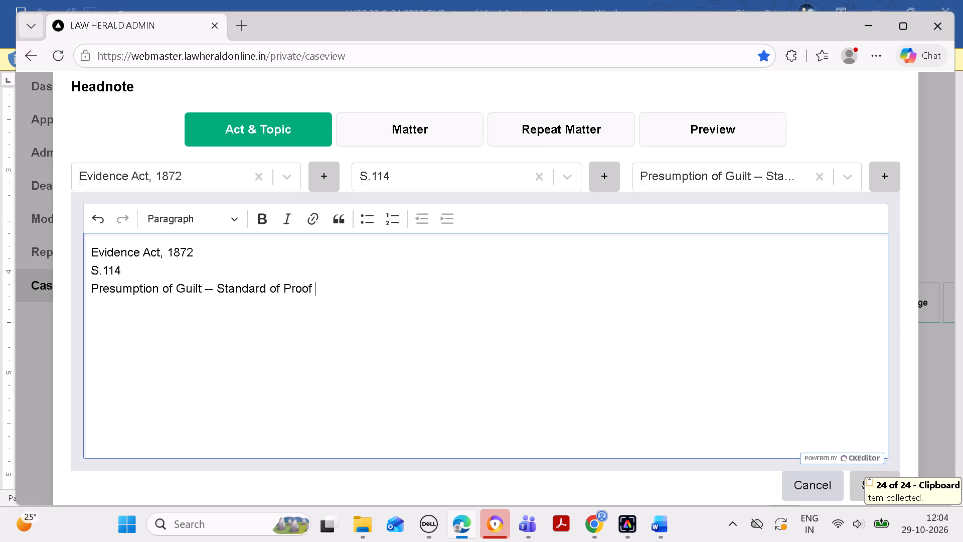
ctrl+click(404, 128)
drag(406, 269, 407, 264)
key(ctrl+v)
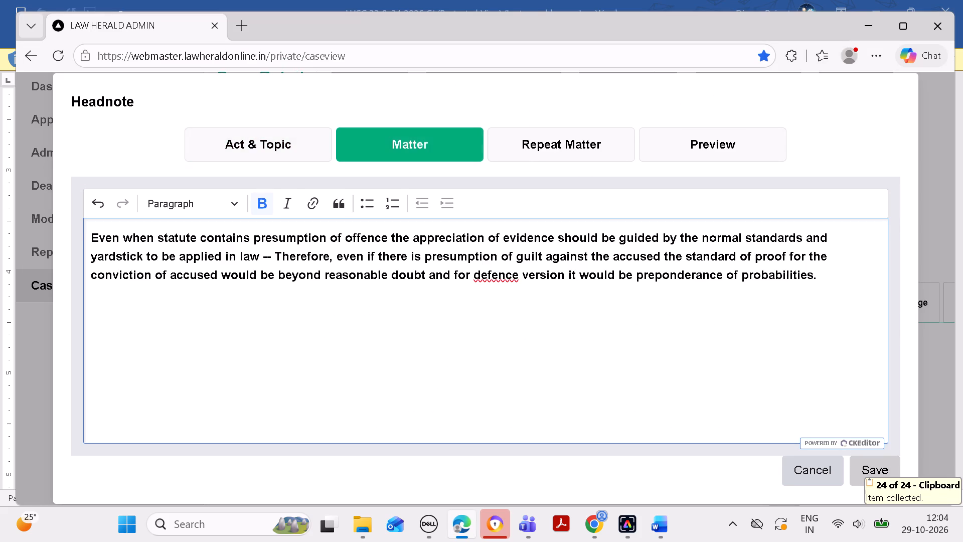
key(ctrl+a)
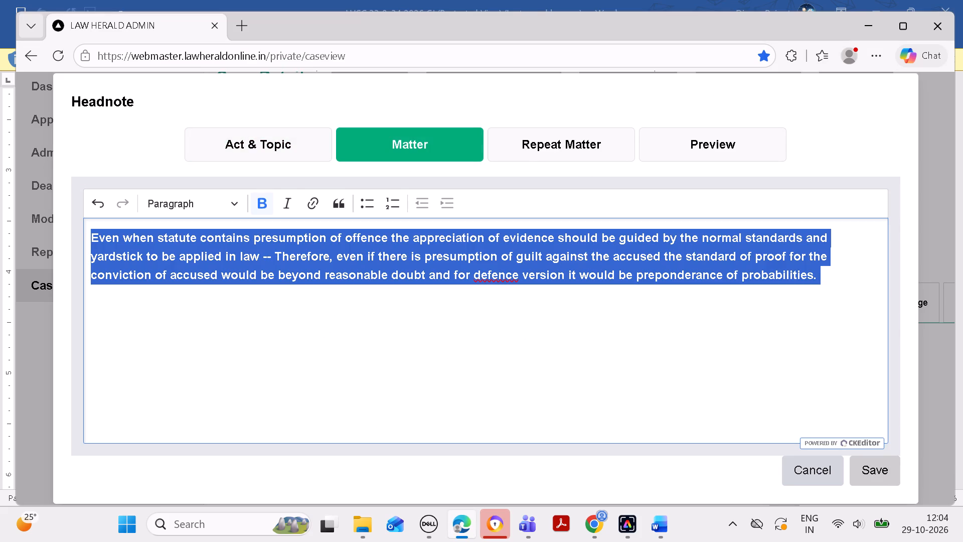
key(ctrl+b)
click(699, 343)
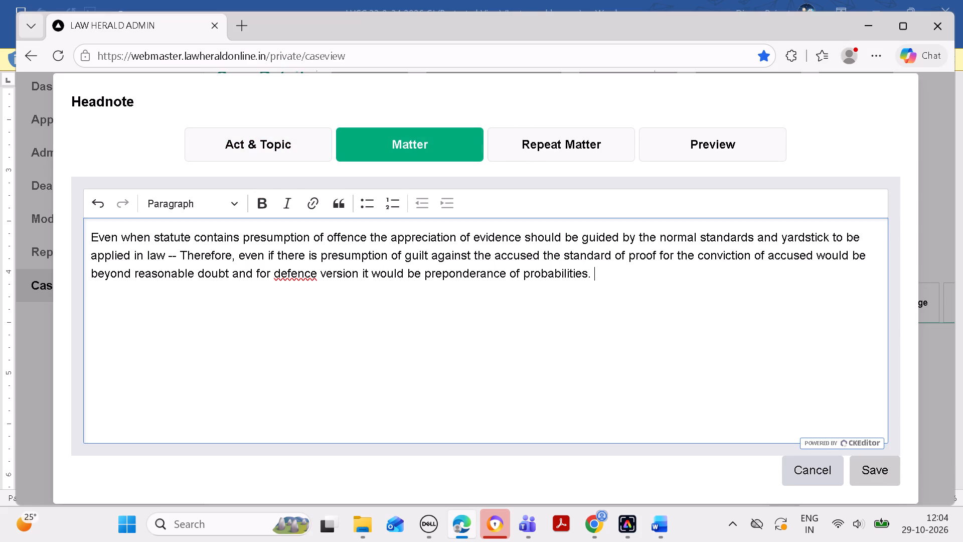
Join "S.114" and the topic onto the act line, putting "--" before "Presumption of Guilt".
click(266, 141)
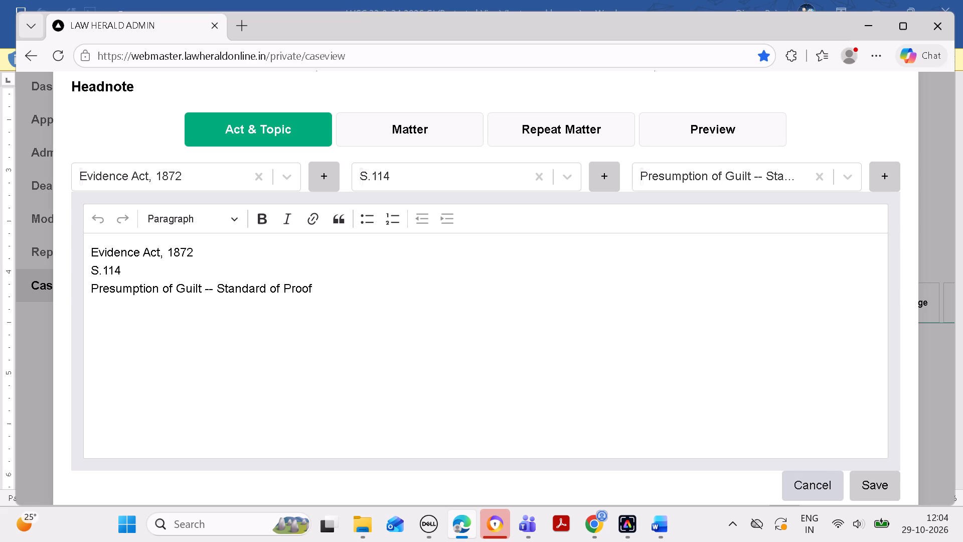
click(82, 275)
click(88, 274)
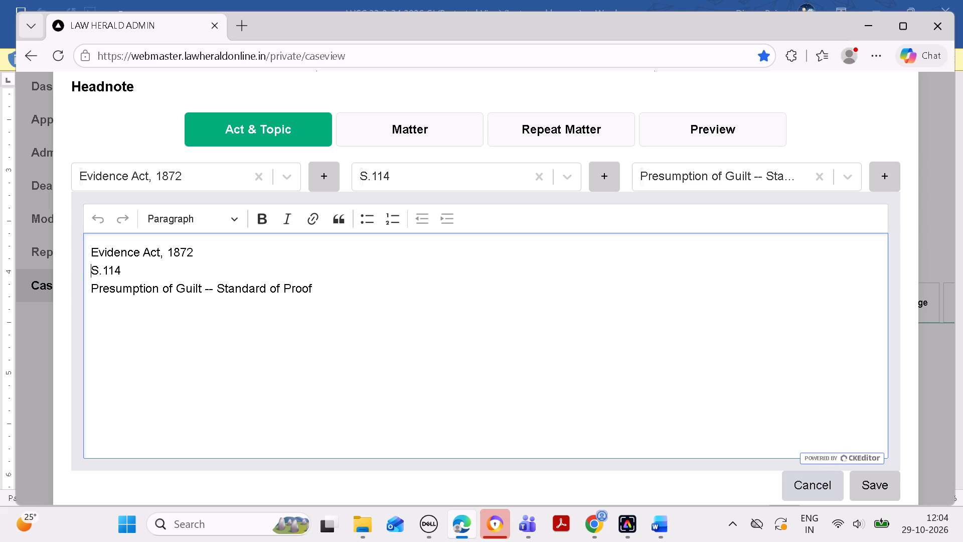
key(BackSpace)
click(86, 271)
key(BackSpace)
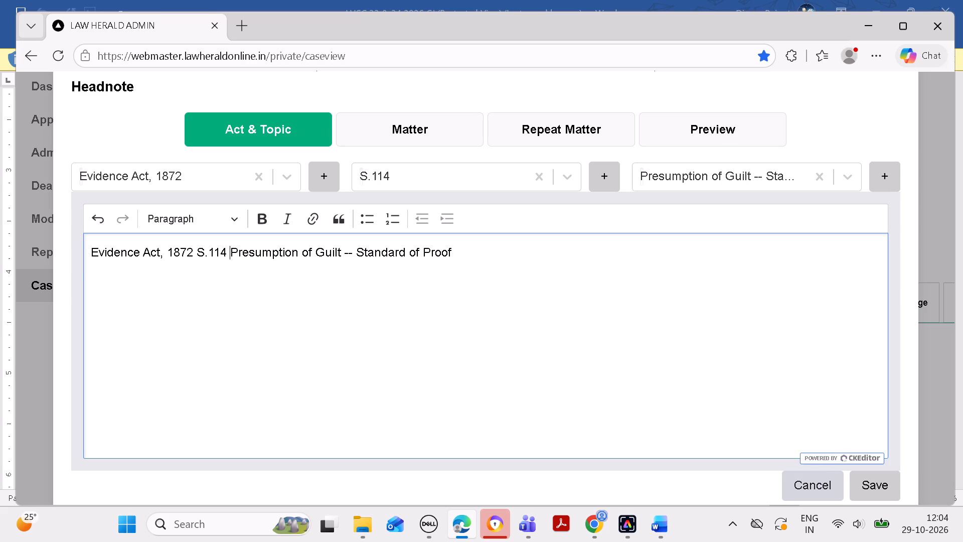
text(--)
key(space)
key(BackSpace)
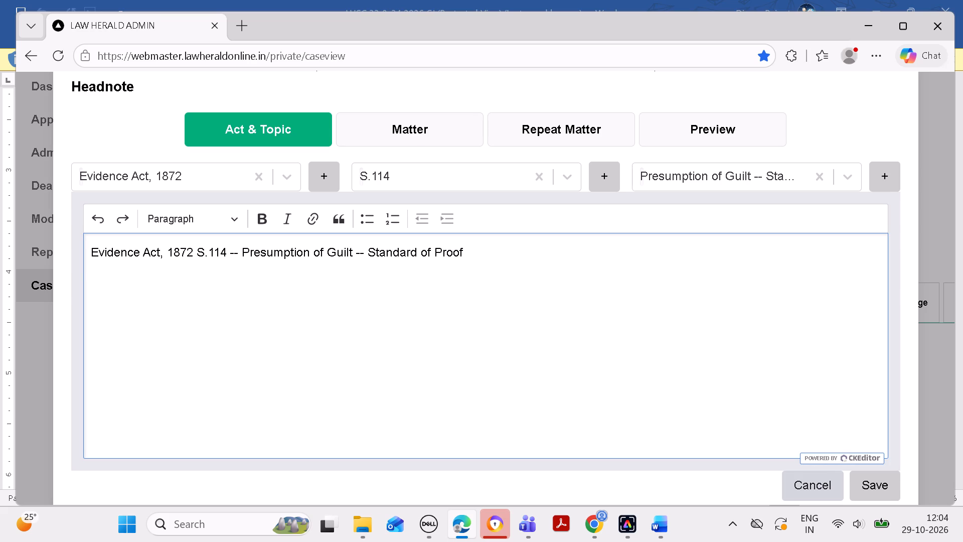
Copy the "Held;" points (i) to (v) of headnote (C) from Word into the repeat matter in Edge and save the headnote.
click(426, 126)
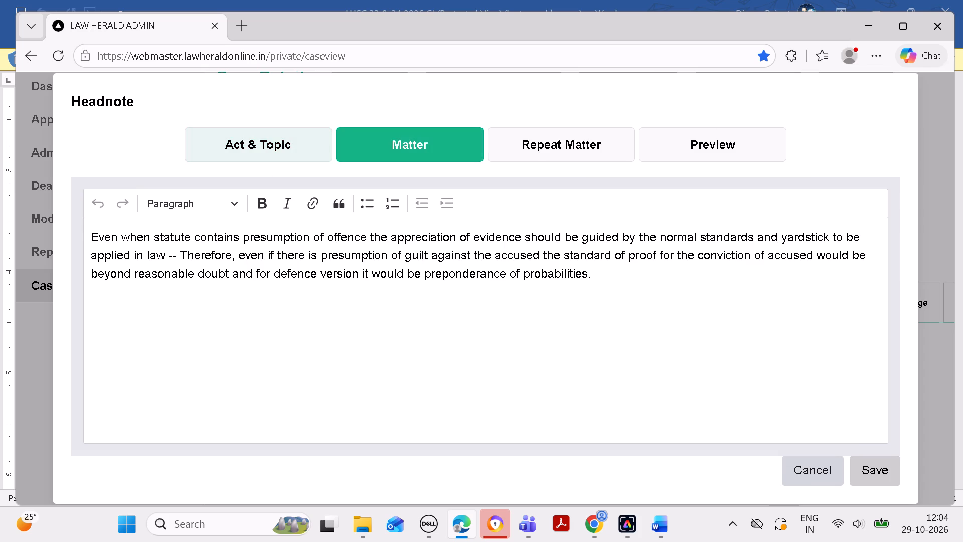
click(521, 146)
click(658, 516)
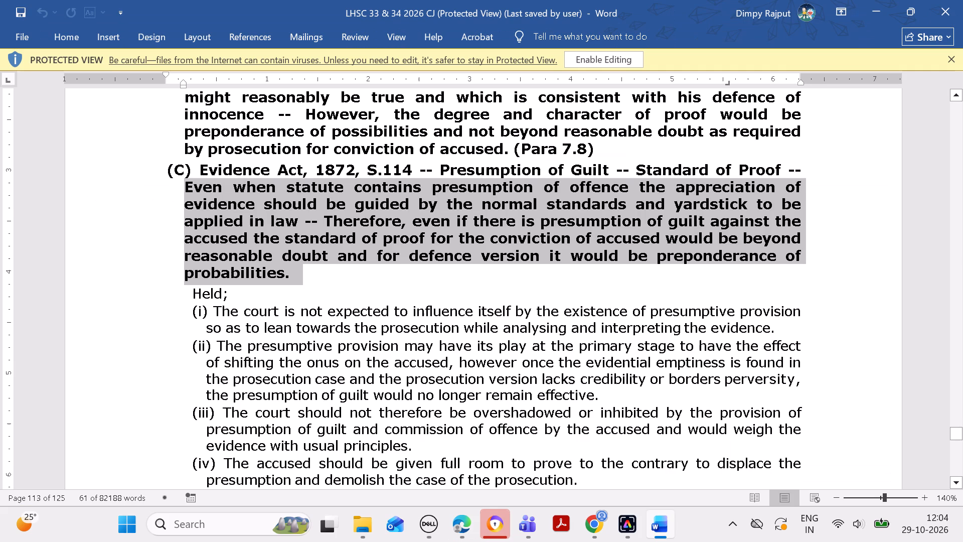
drag(196, 290, 249, 330)
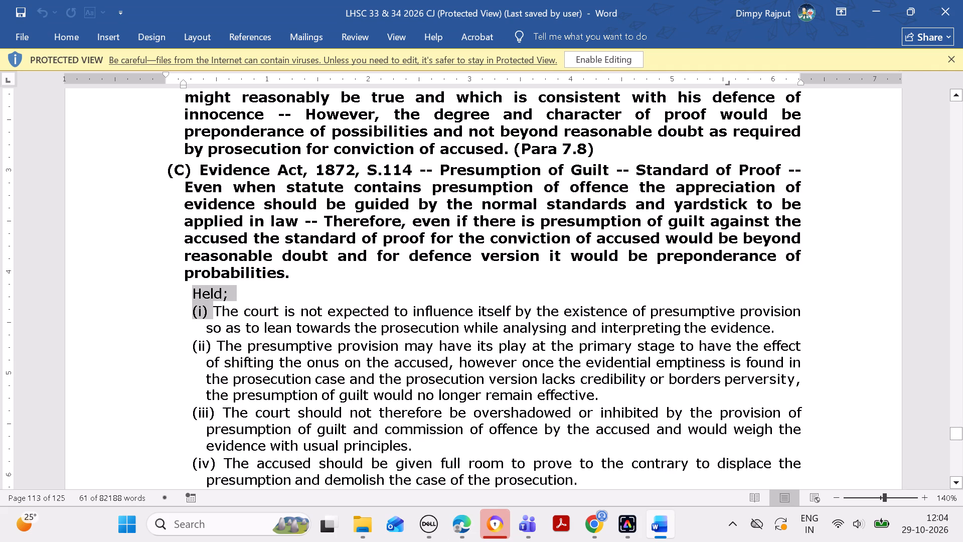
drag(249, 330, 586, 490)
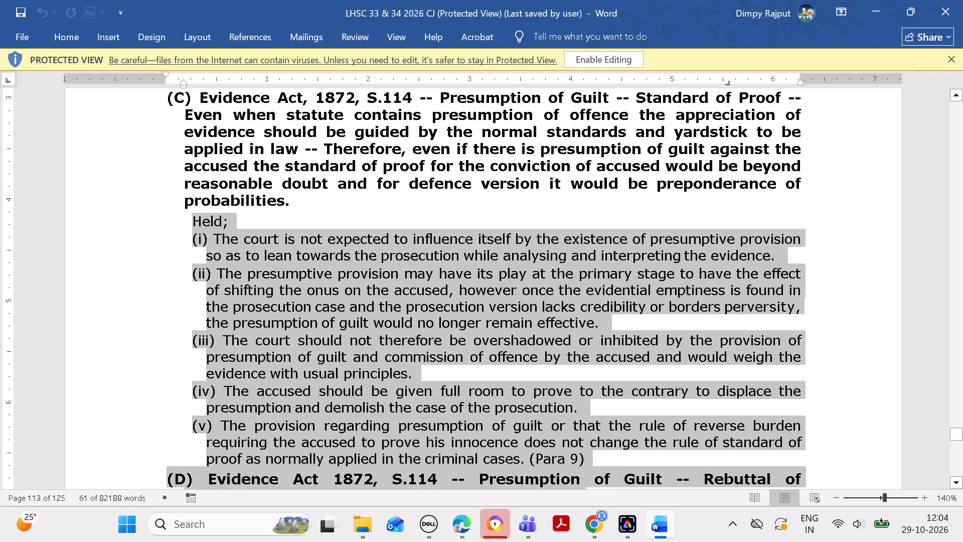
drag(586, 490, 598, 441)
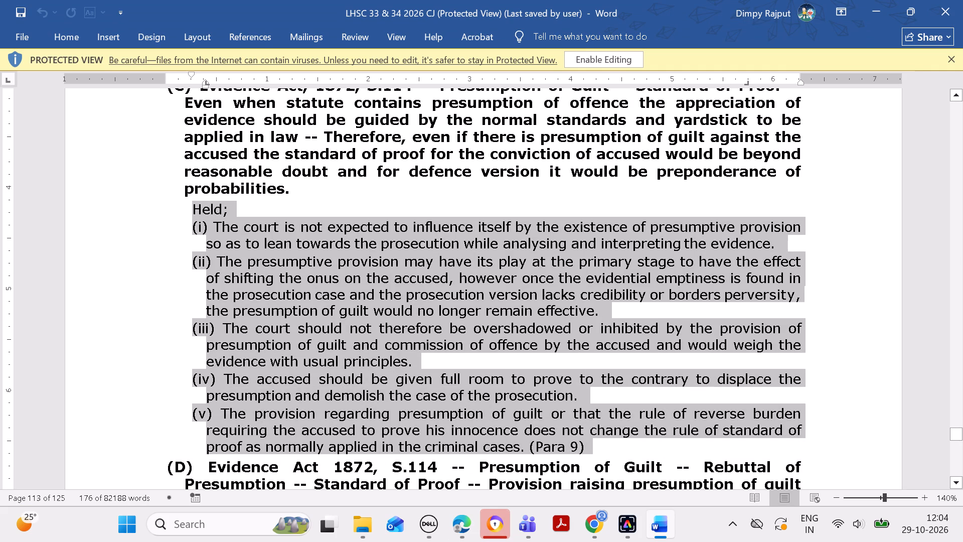
key(ctrl+c)
click(472, 521)
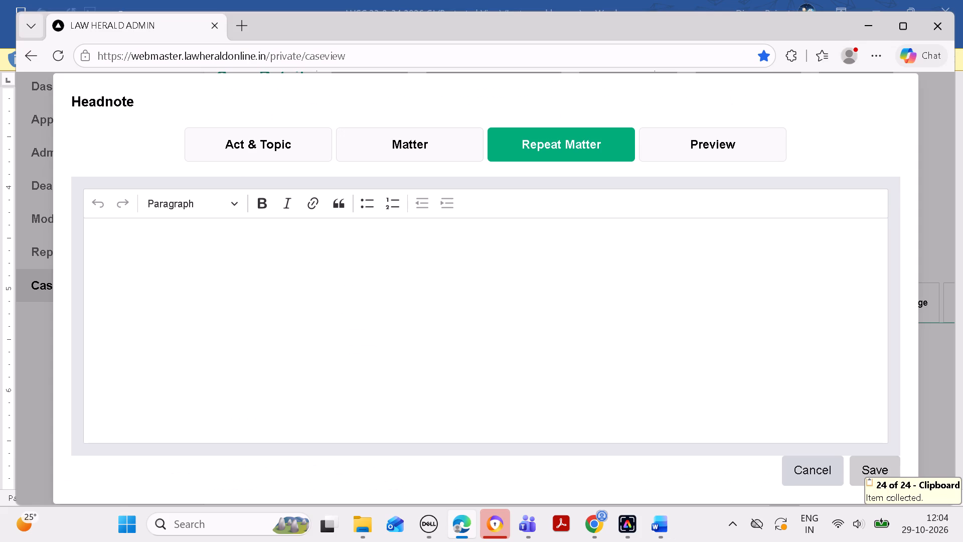
click(477, 380)
key(ctrl+v)
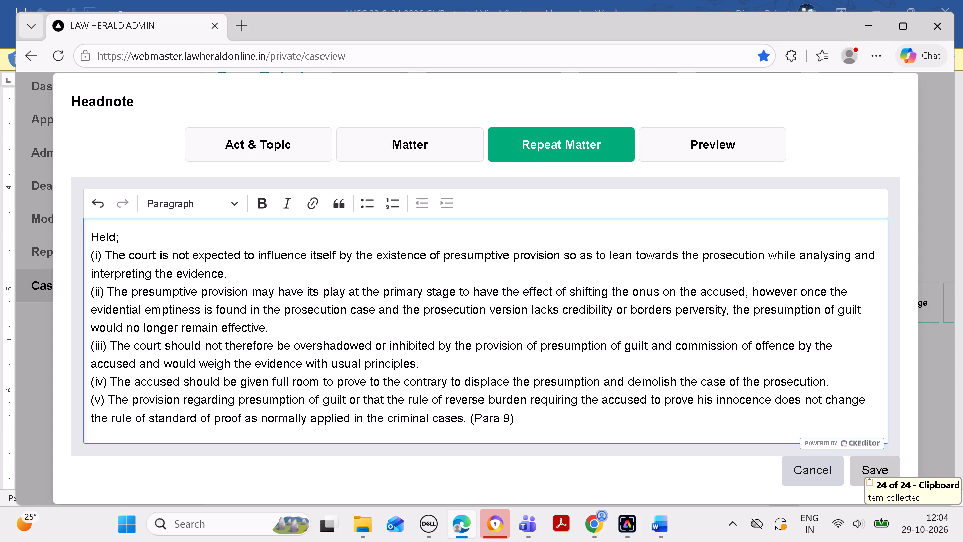
scroll(558, 331, down, 3)
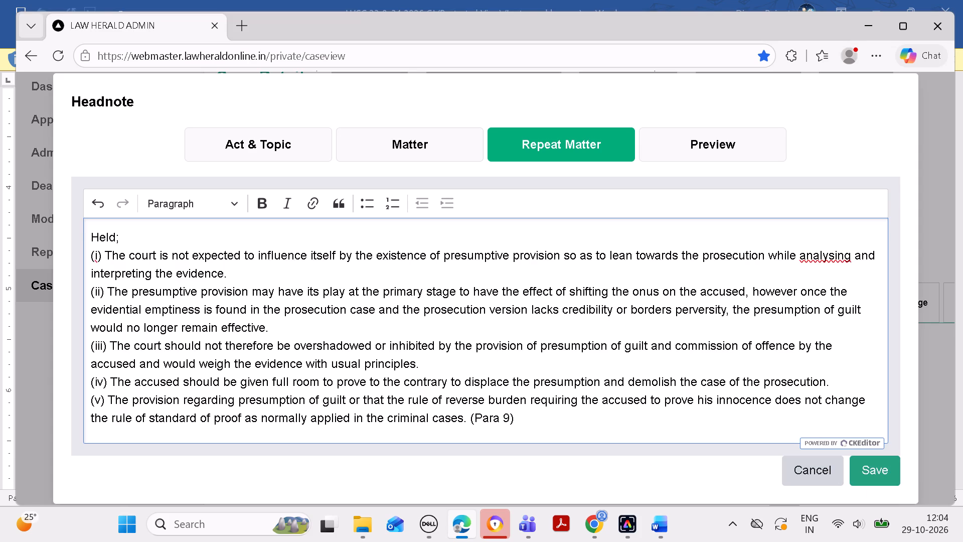
click(857, 468)
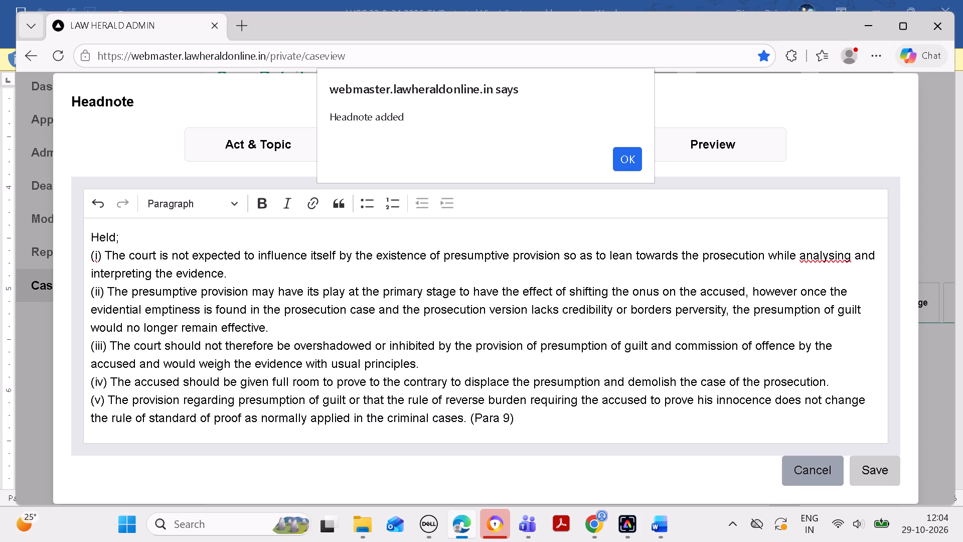
click(630, 162)
Copy "Evidence Act 1872" from headnote (D) in Word and attach "Evidence Act, 1872" as the act of a new headnote in Edge.
scroll(621, 363, down, 3)
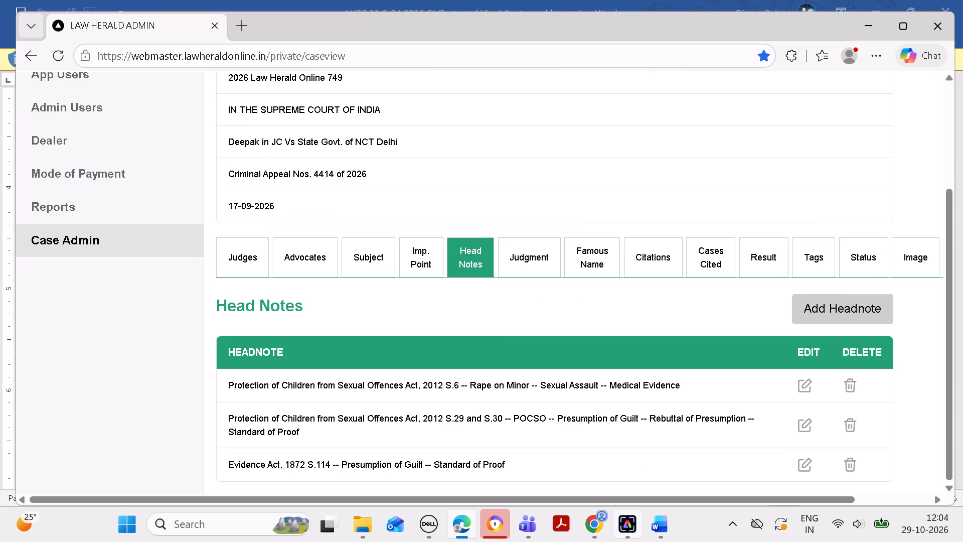
click(663, 529)
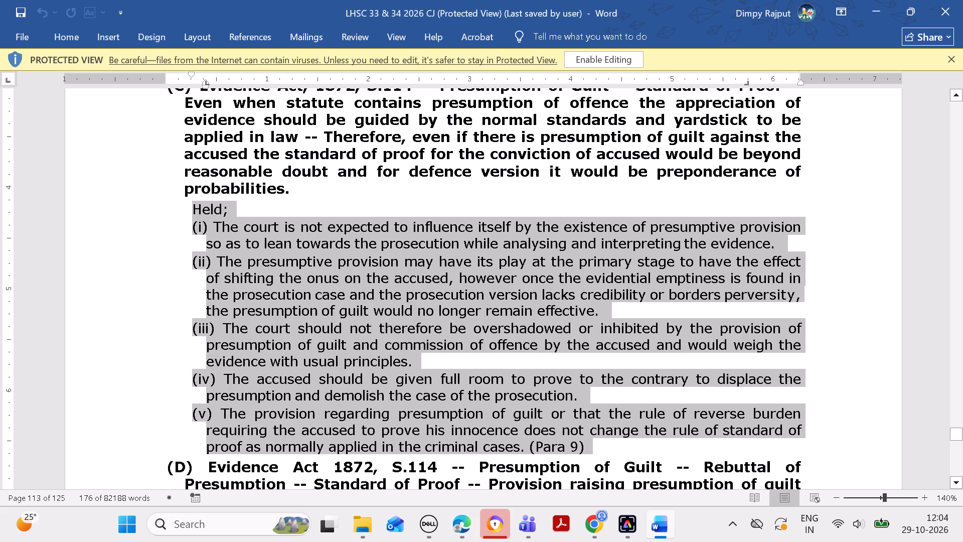
key(Down)
key(Down)
key(Down)
key(Down)
key(Down)
key(Down)
key(Down)
key(Down)
key(Down)
key(Down)
key(Down)
key(Down)
key(Down)
key(Down)
key(Down)
key(Down)
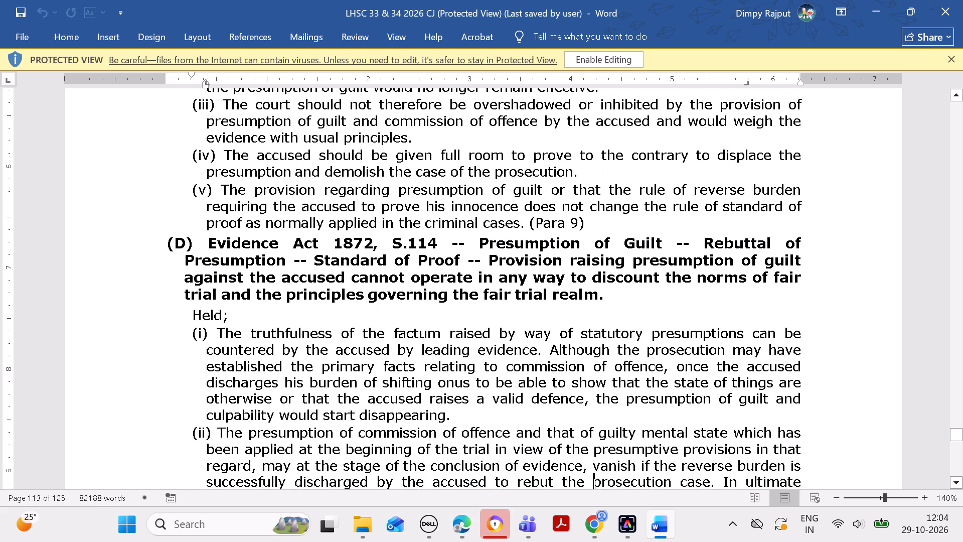
drag(208, 221, 272, 228)
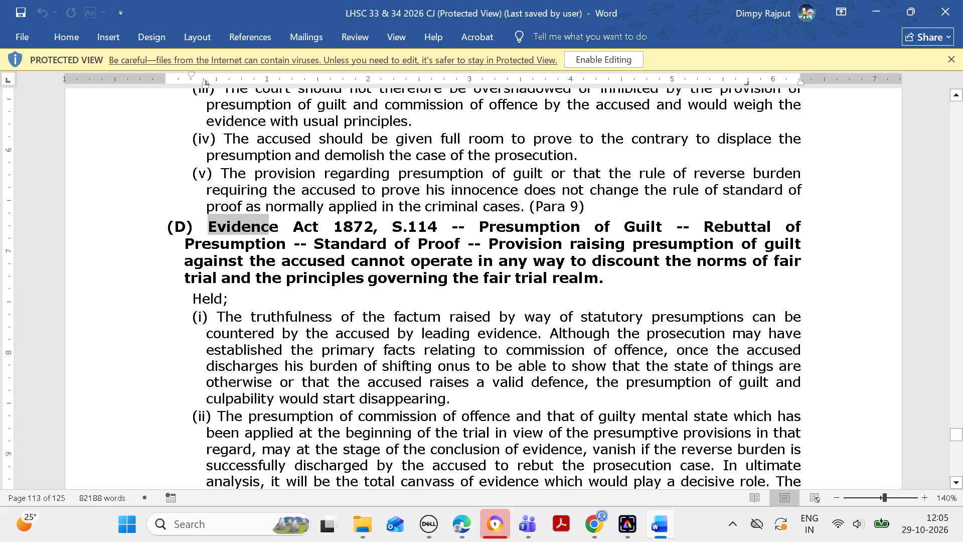
drag(272, 228, 343, 228)
key(ctrl+c)
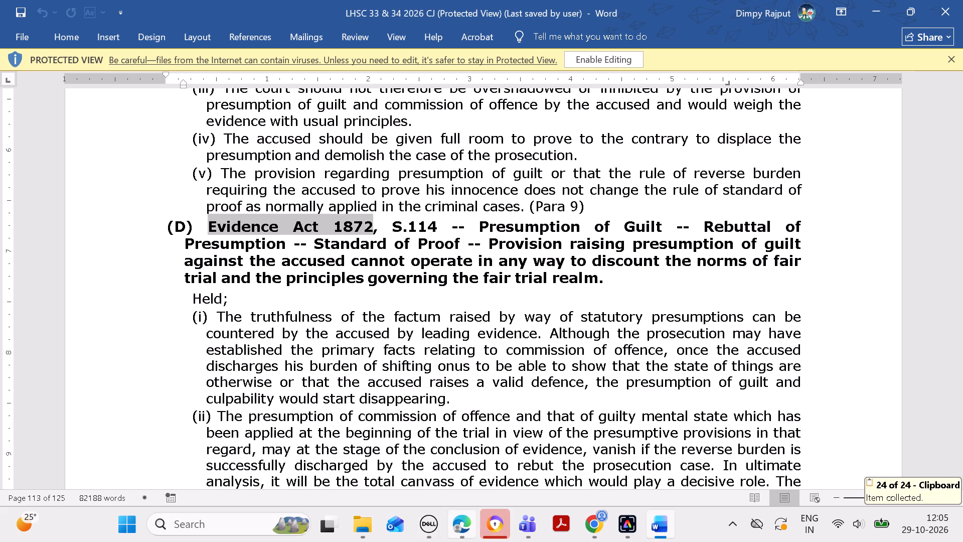
click(464, 520)
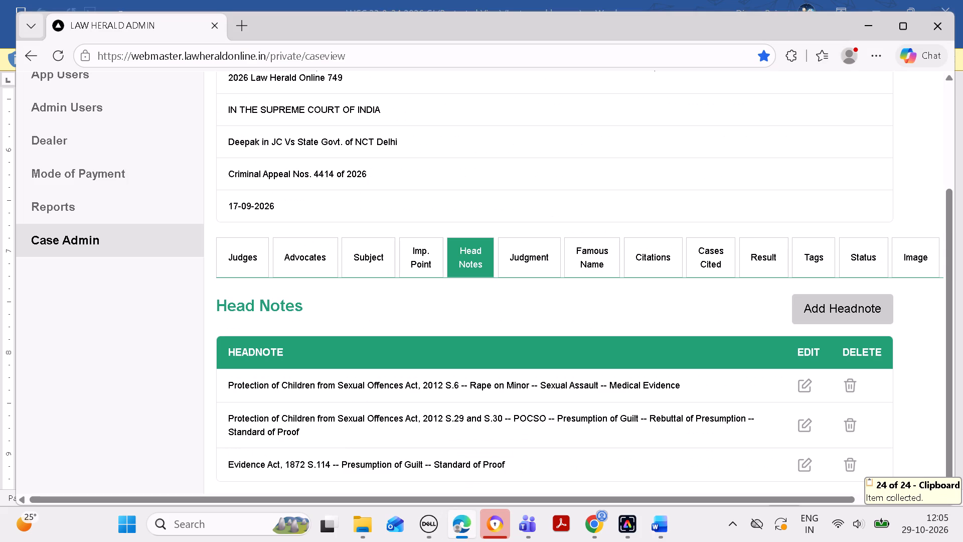
click(808, 315)
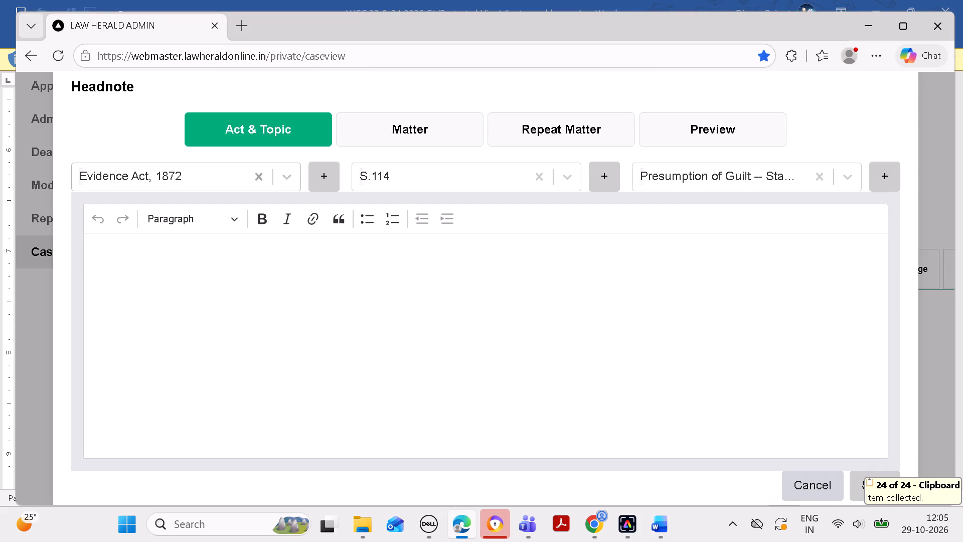
click(265, 174)
key(ctrl+v)
click(261, 217)
click(473, 283)
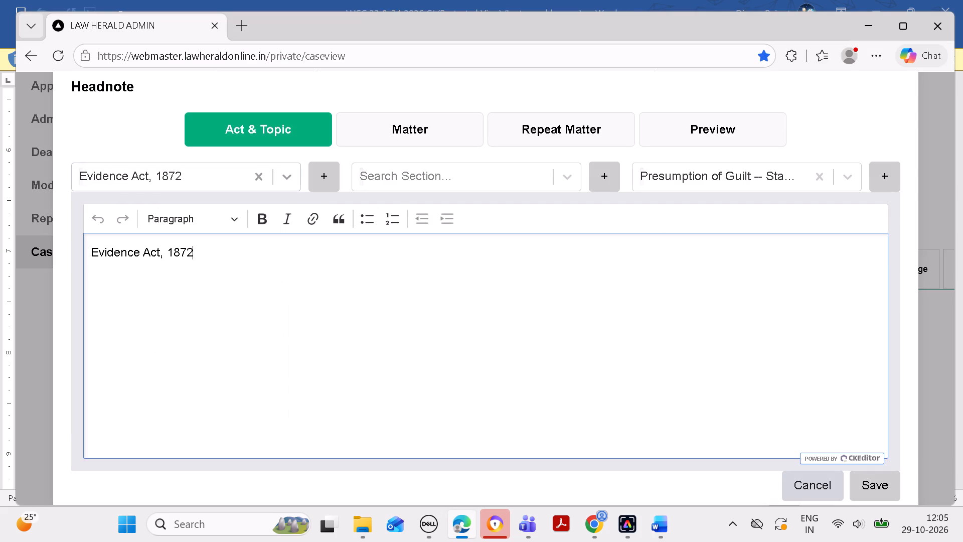
key(space)
Copy "S.114" from headnote (D) in Word and attach it as the new headnote's section in Edge.
click(661, 536)
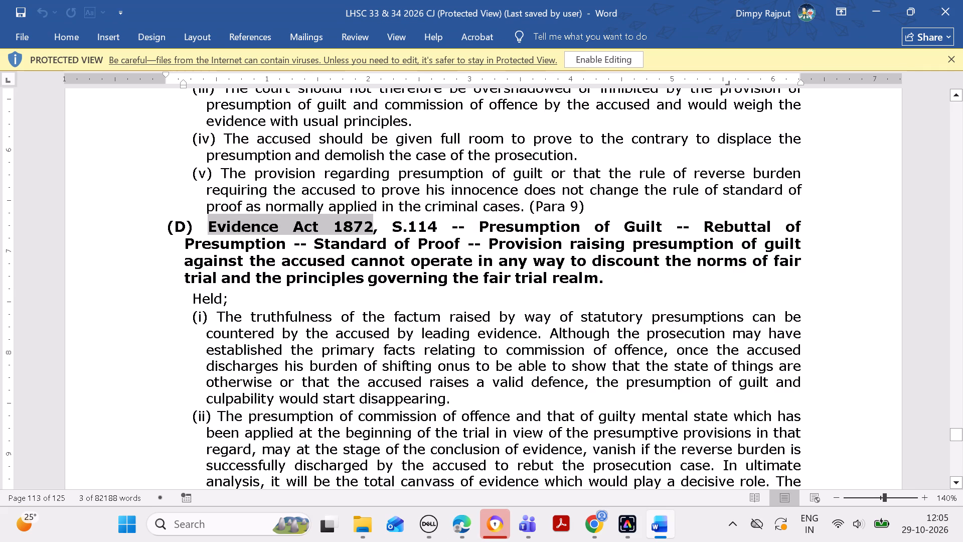
drag(395, 226, 424, 230)
key(ctrl+c)
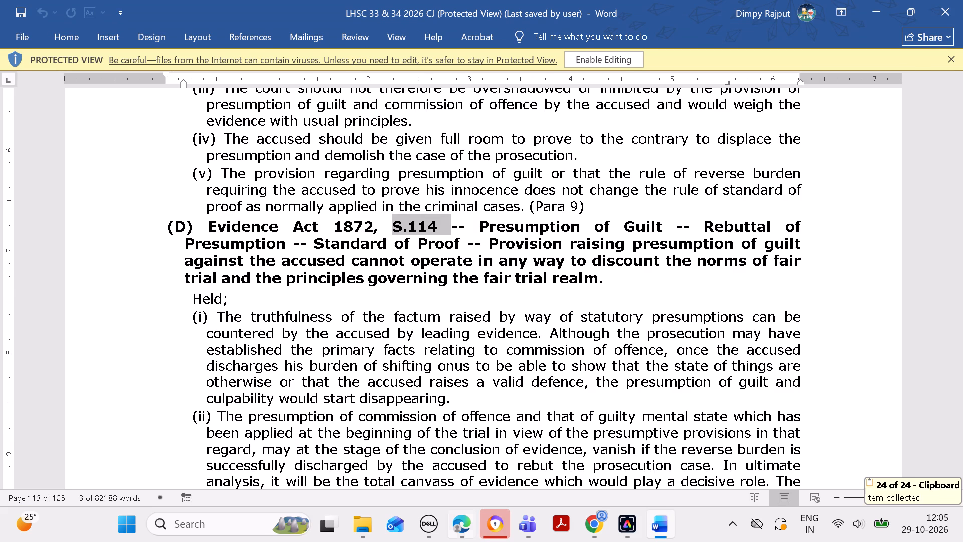
click(455, 516)
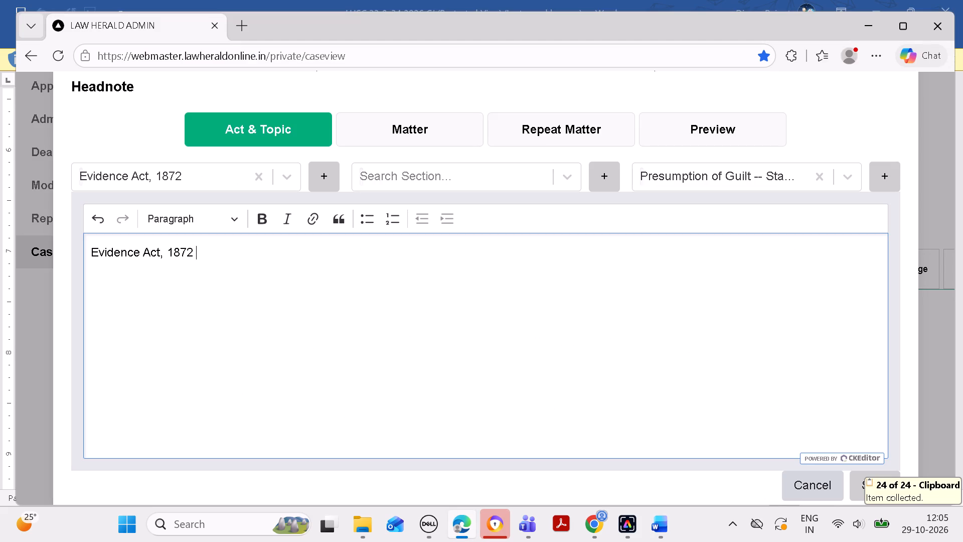
click(493, 175)
key(ctrl+v)
click(538, 216)
drag(675, 280, 679, 285)
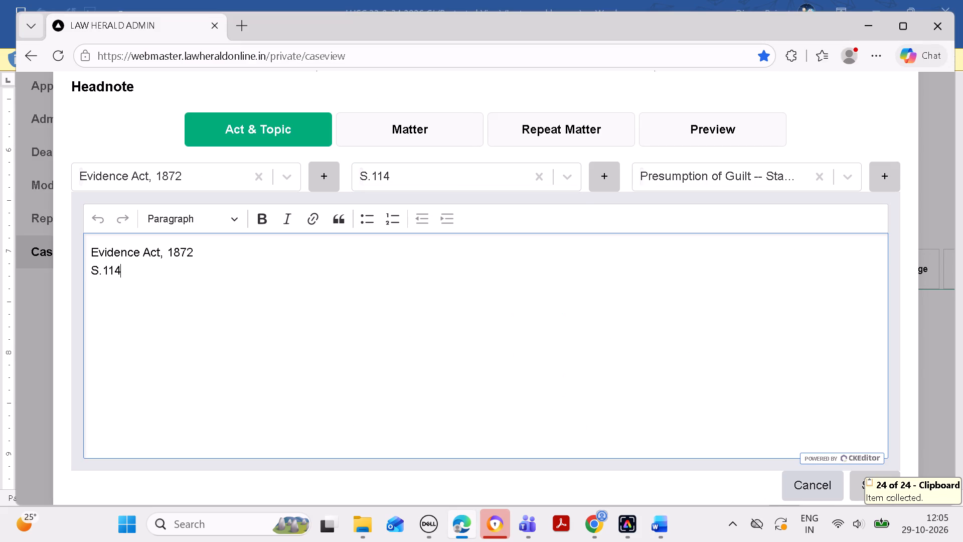
key(space)
Copy "Presumption of Guilt -- Rebuttal of Presumption" from headnote (D) in Word and add it as a new topic in Edge.
click(653, 521)
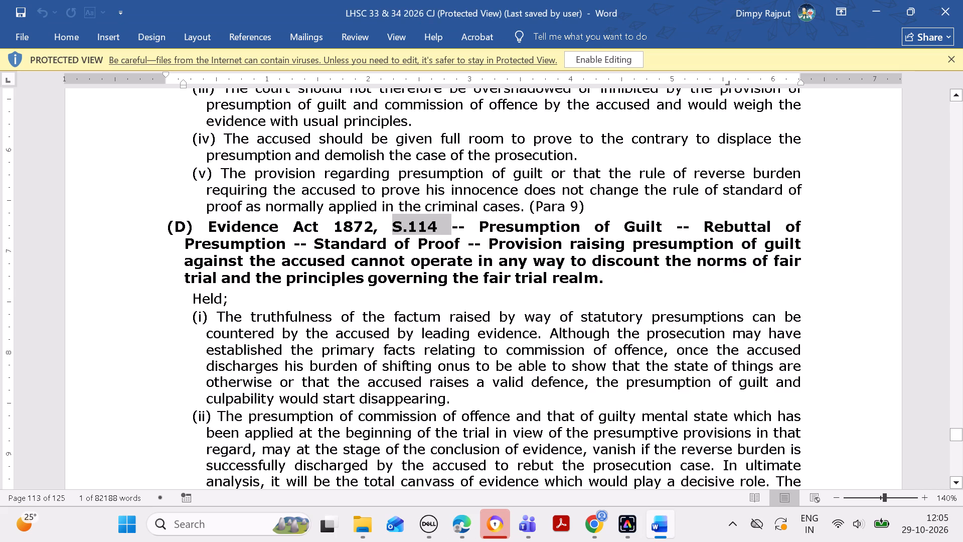
drag(483, 219, 811, 236)
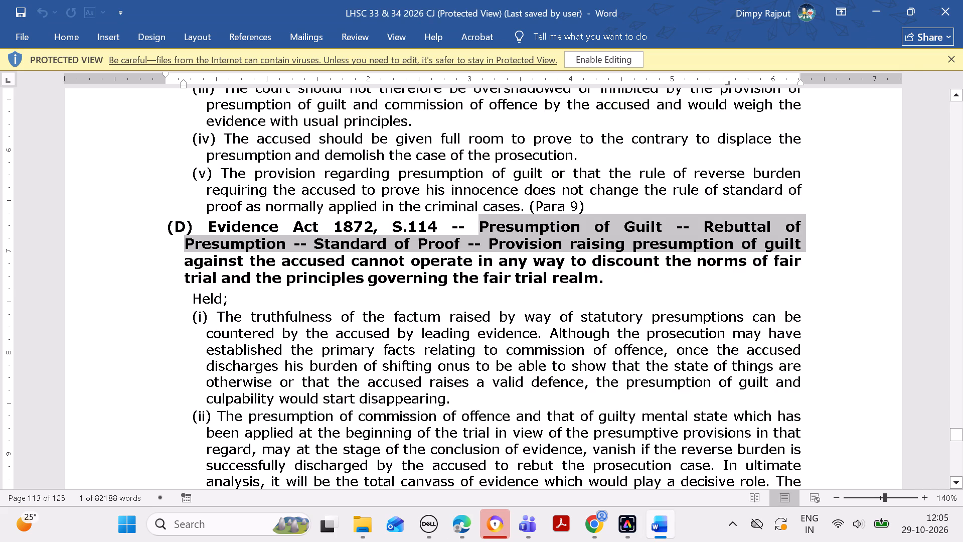
drag(811, 236, 287, 248)
key(ctrl+c)
click(457, 526)
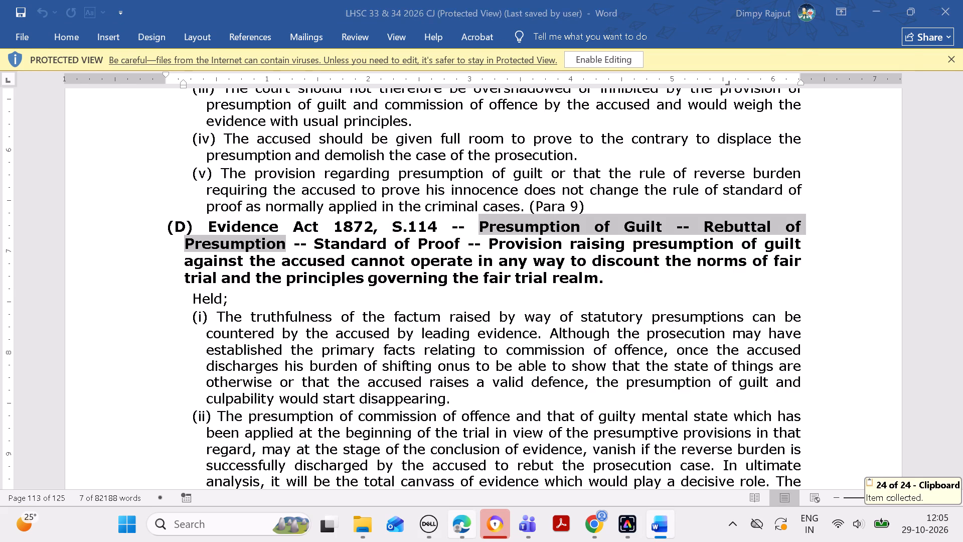
click(678, 173)
key(ctrl+v)
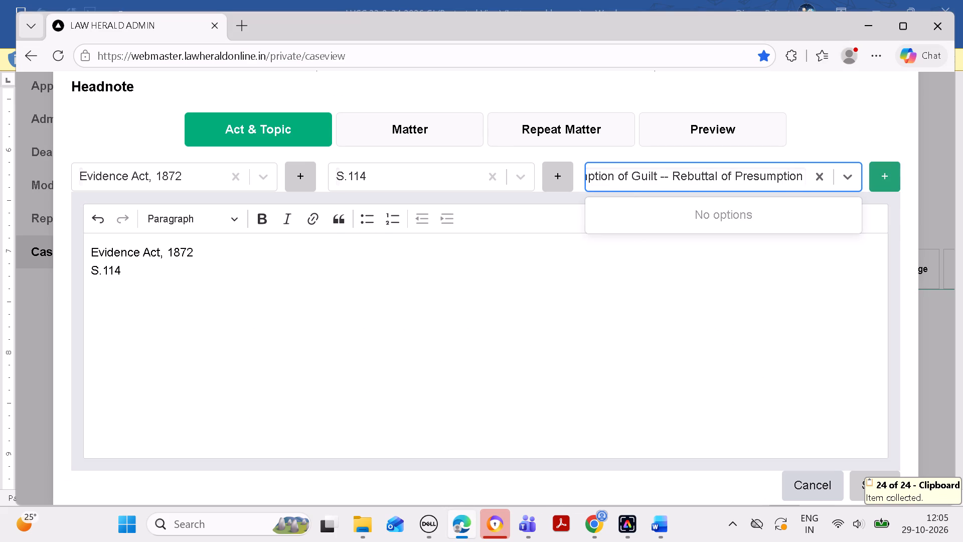
click(872, 174)
click(608, 282)
key(ctrl+v)
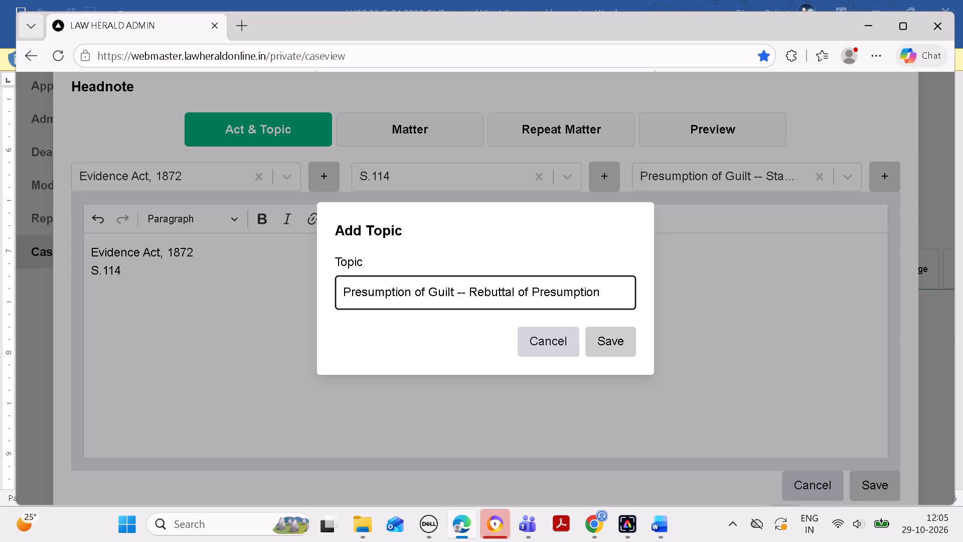
click(622, 333)
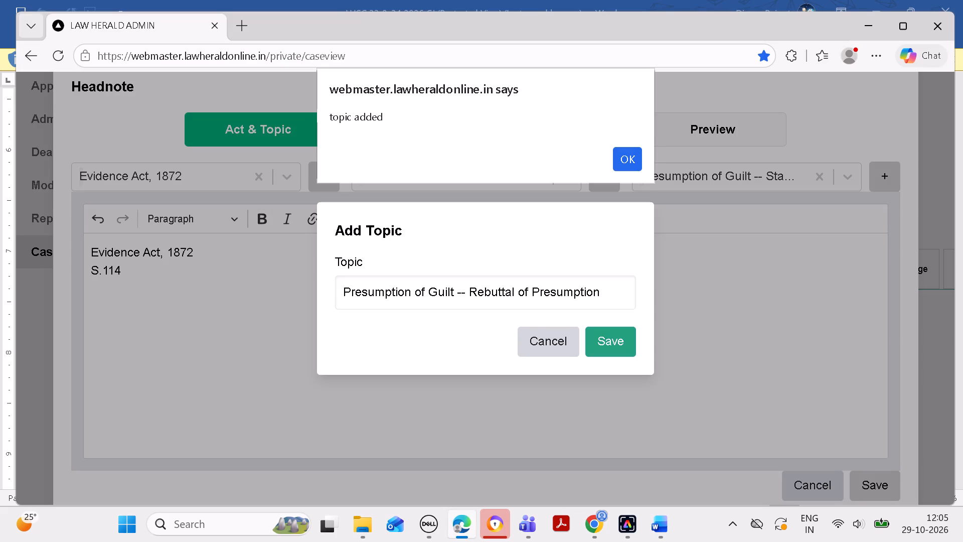
click(625, 160)
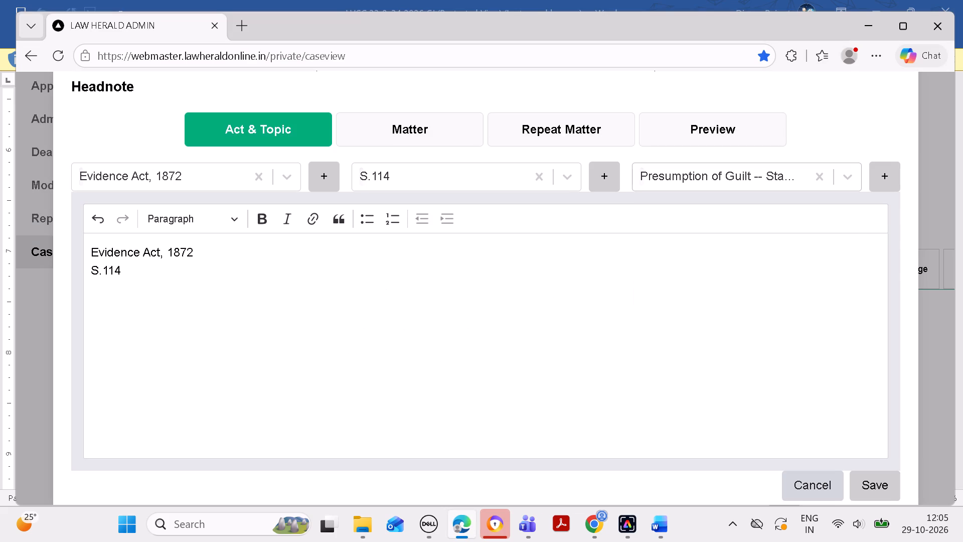
Attach the topic "Presumption of Guilt -- Rebuttal of Presumption" to the headnote, with a trailing space in the text.
click(709, 179)
key(ctrl+v)
key(BackSpace)
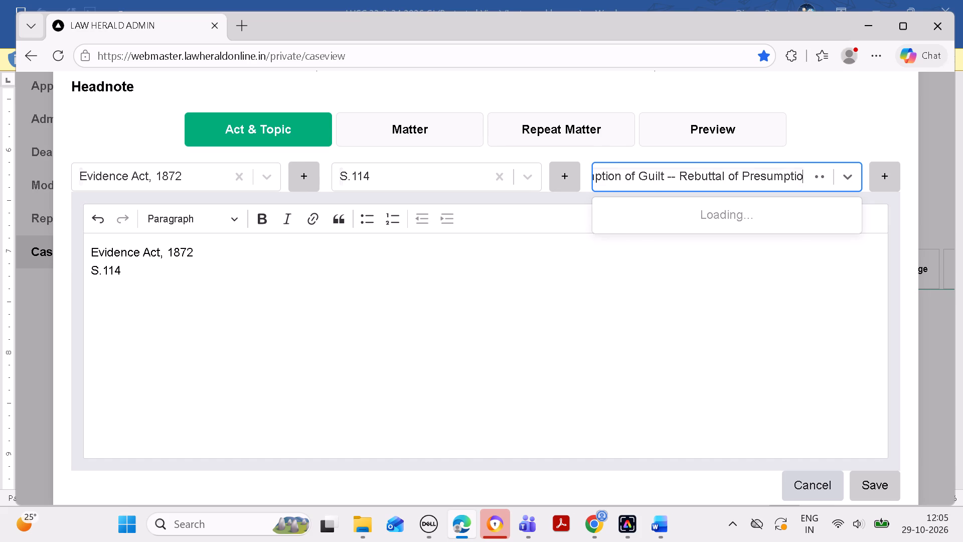
click(827, 226)
click(691, 356)
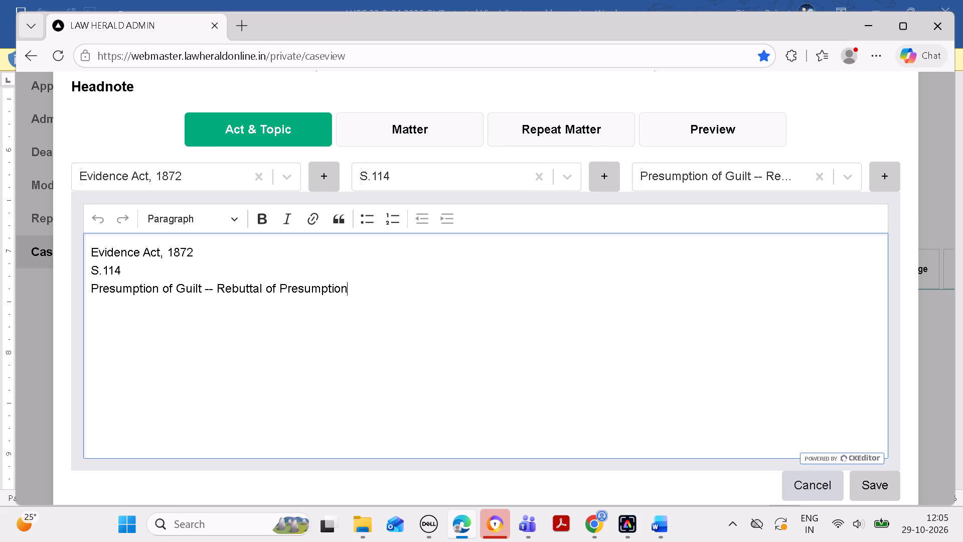
key(space)
Copy "Standard of Proof" from headnote (D) in Word and attach it as a further topic of the headnote in Edge.
click(666, 522)
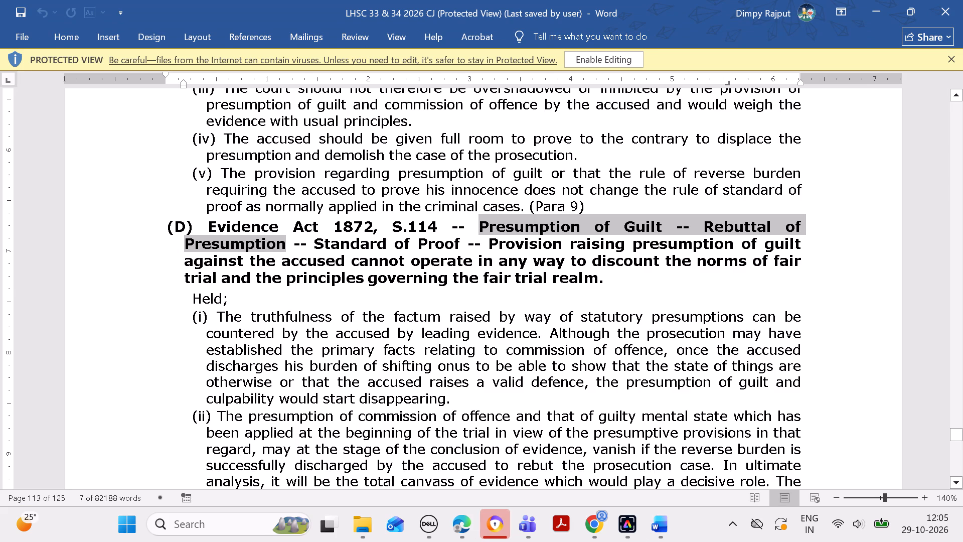
drag(317, 241, 429, 240)
key(ctrl+c)
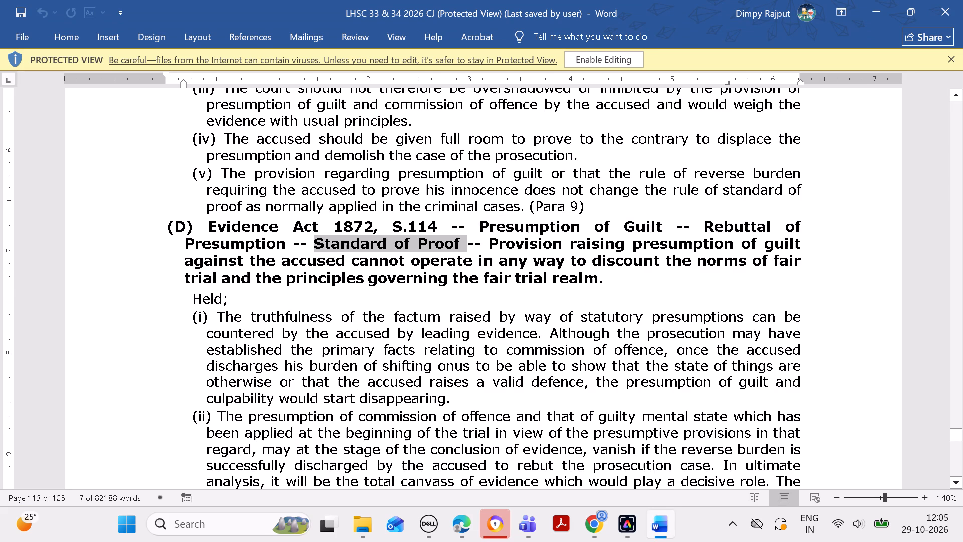
click(465, 527)
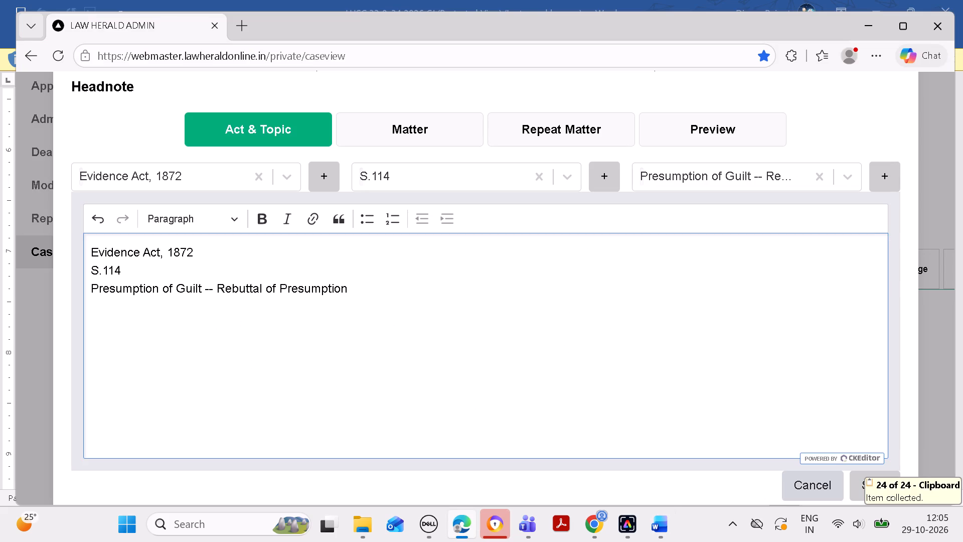
click(714, 186)
key(ctrl+v)
click(823, 218)
click(658, 392)
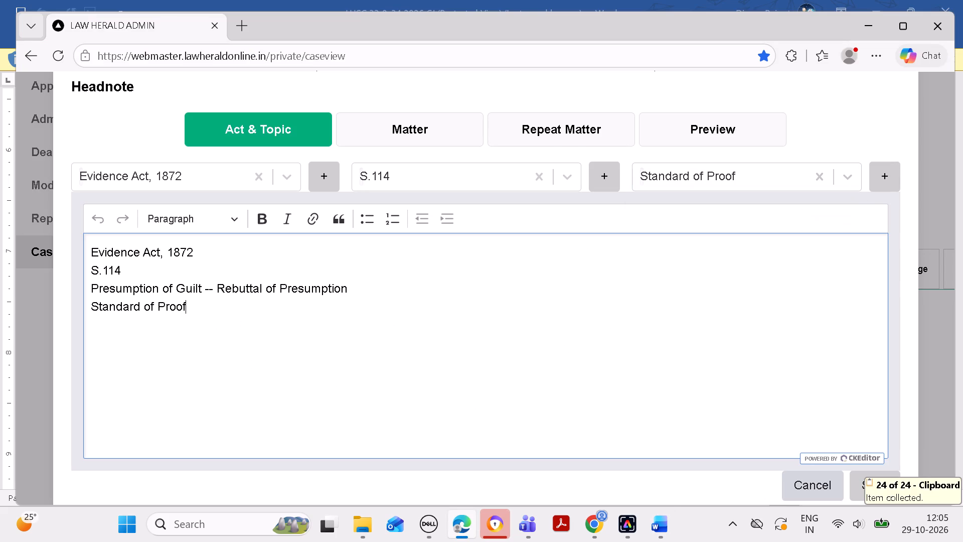
key(space)
Copy the "Provision raising presumption of guilt..." sentence of headnote (D) from Word into the matter in Edge and remove its bold formatting.
click(667, 519)
drag(493, 241, 500, 244)
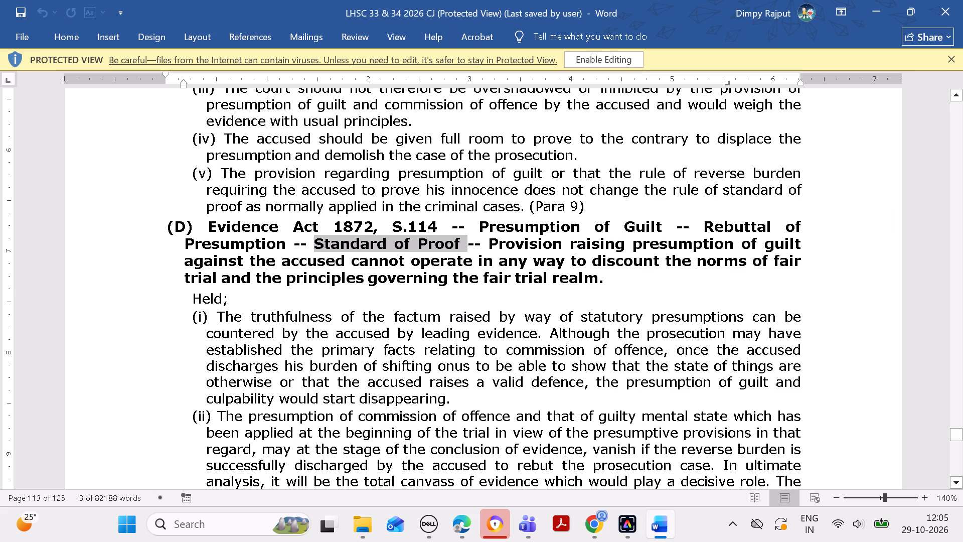
drag(500, 244, 603, 286)
key(ctrl+c)
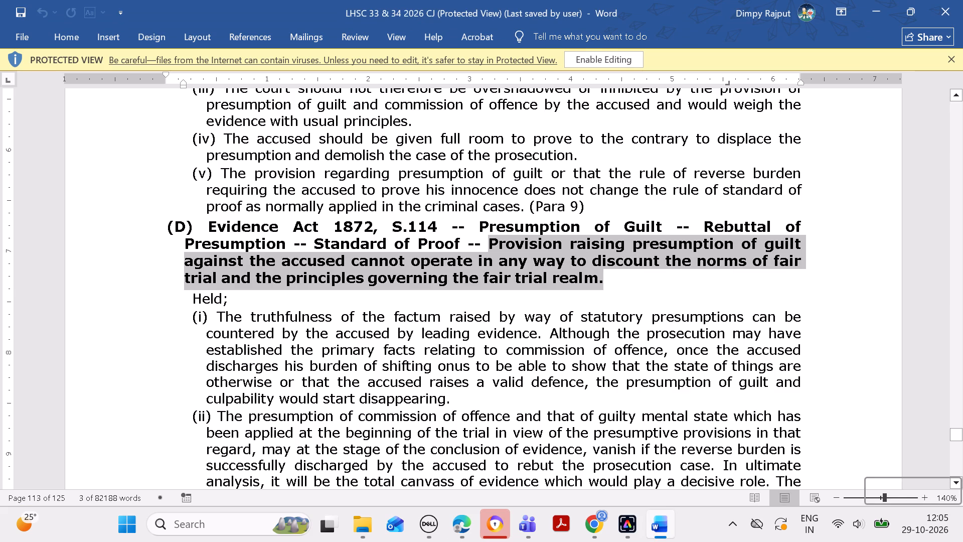
click(467, 533)
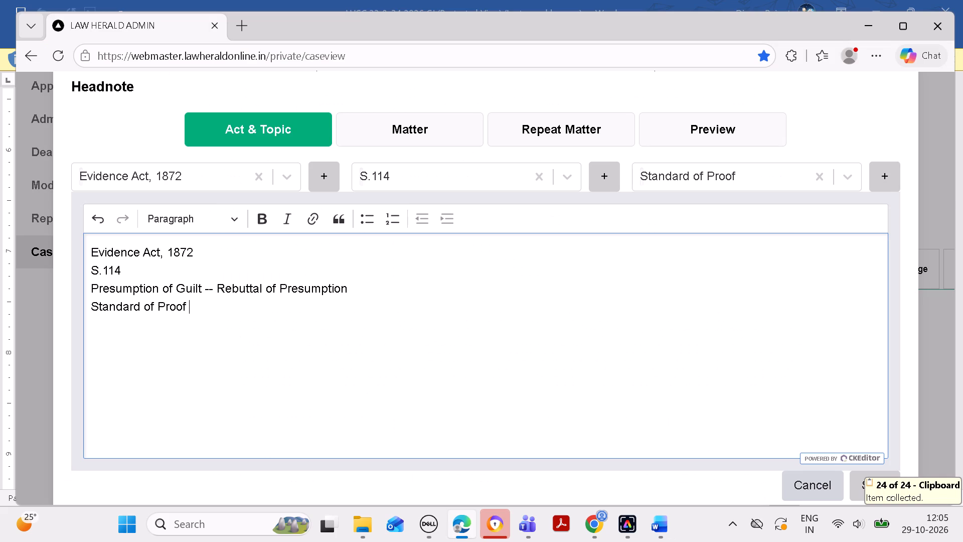
click(429, 132)
click(389, 246)
key(ctrl+v)
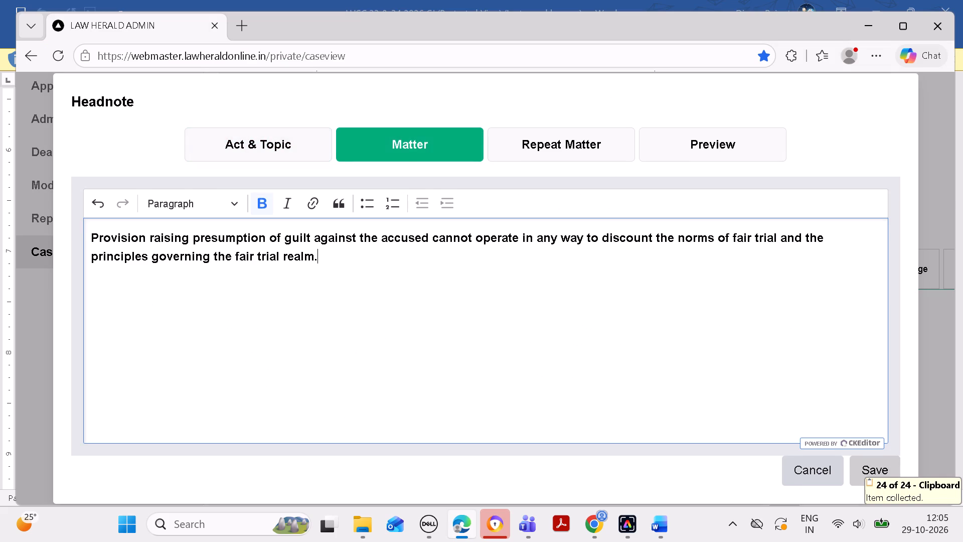
key(ctrl+a)
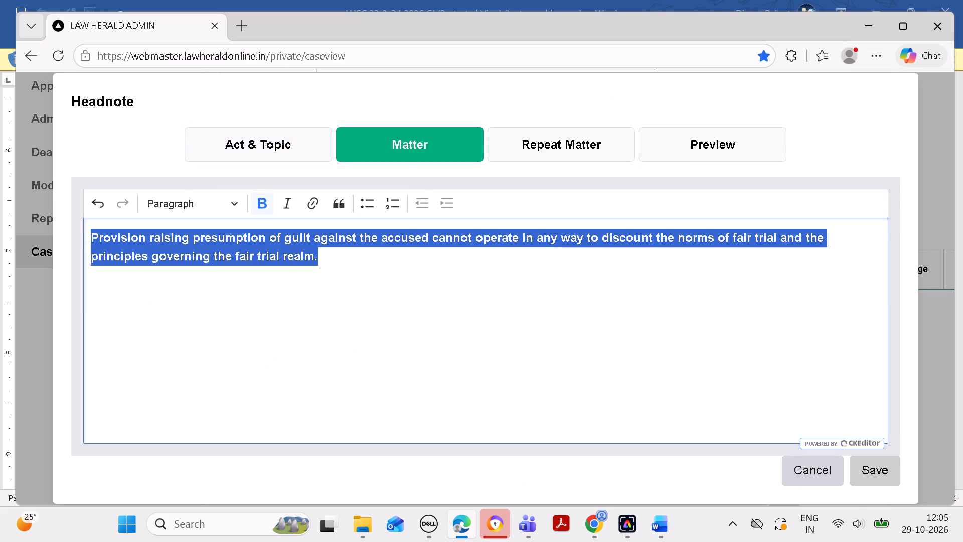
key(ctrl+b)
click(374, 289)
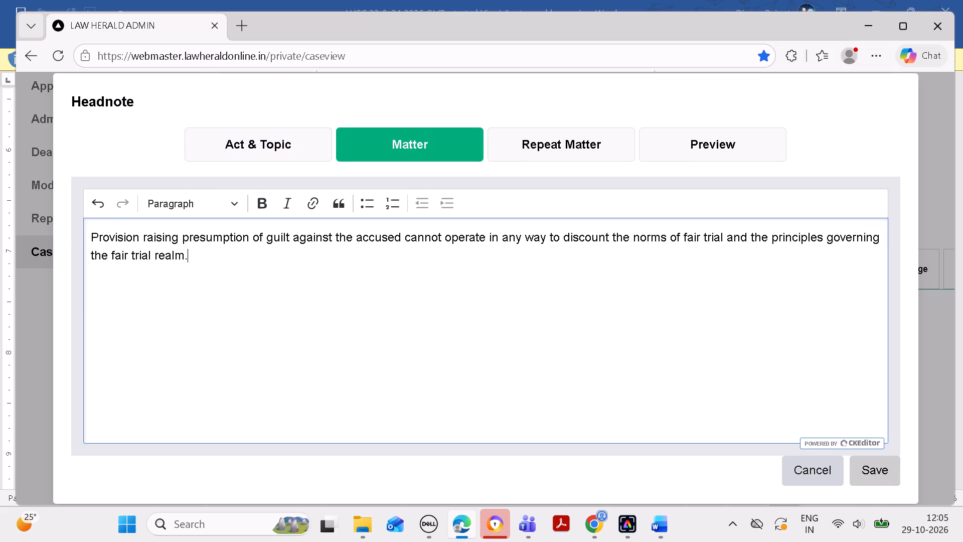
Join "S.114" and both topics onto the act line, putting "--" before "Presumption of Guilt" and before "Standard of Proof".
click(277, 131)
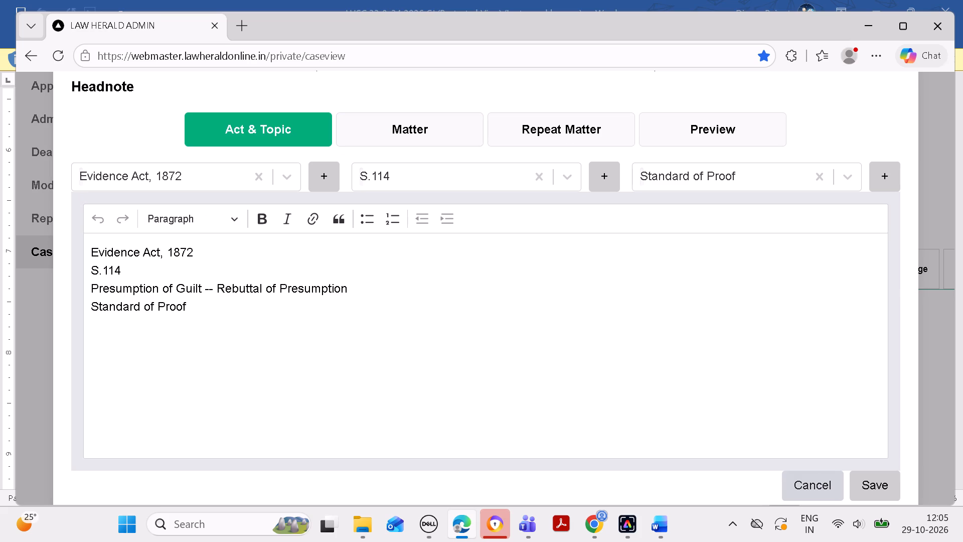
click(88, 269)
key(BackSpace)
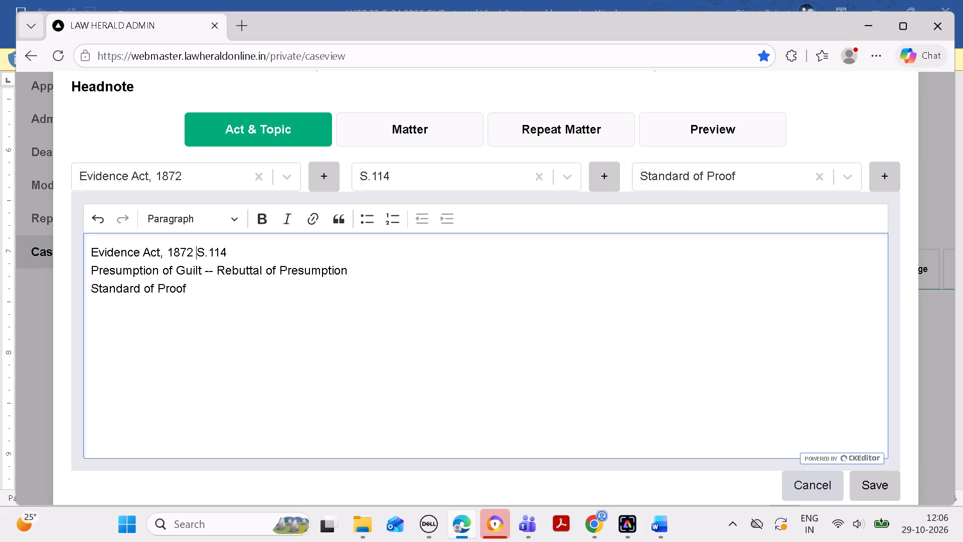
click(88, 274)
key(BackSpace)
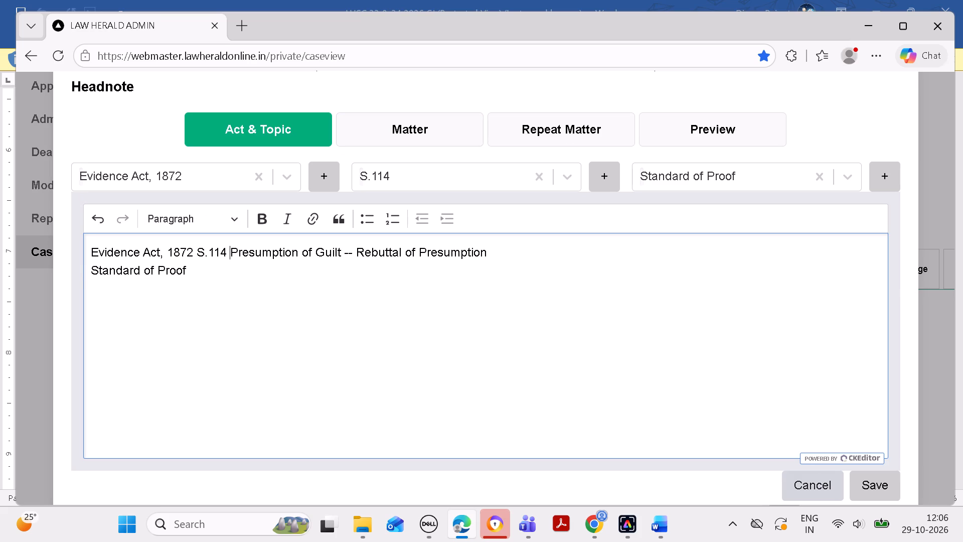
text(--)
key(space)
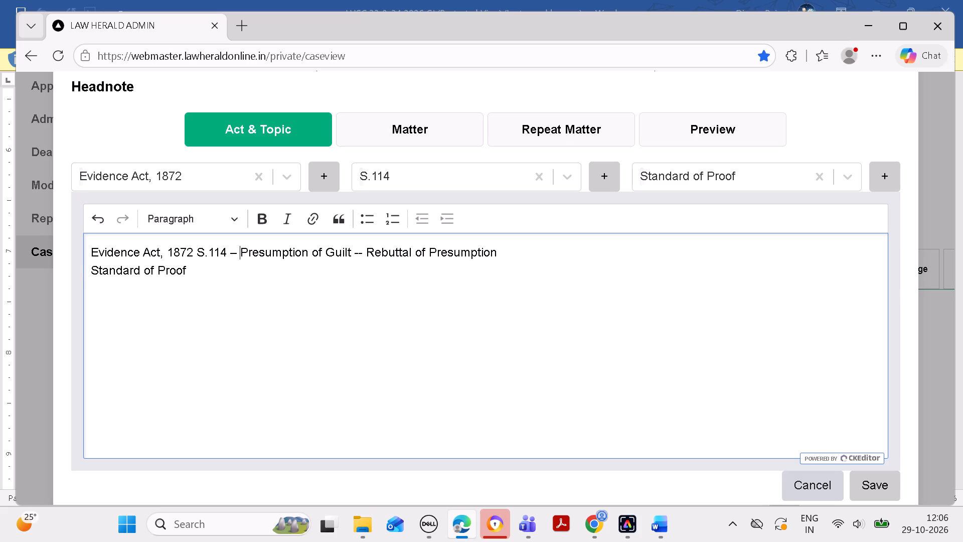
key(BackSpace)
click(92, 279)
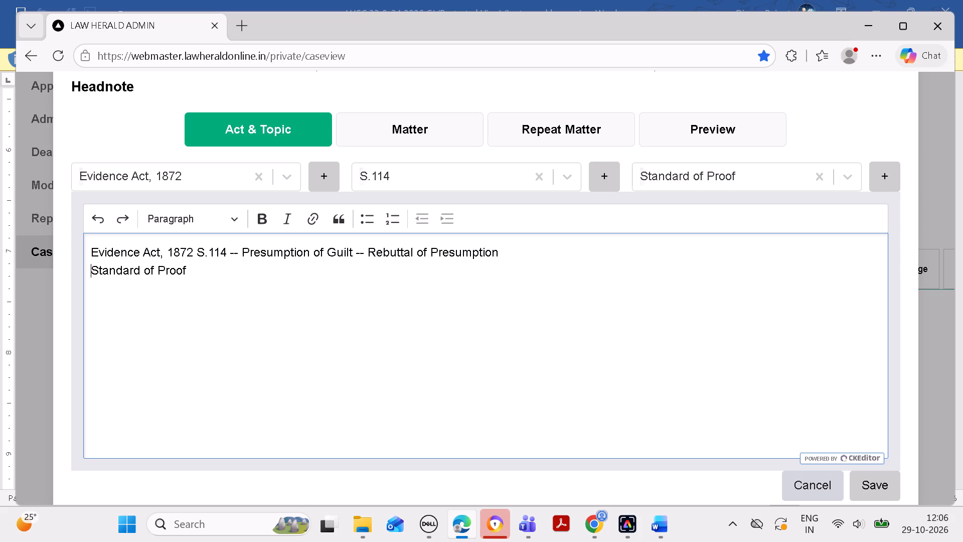
key(BackSpace)
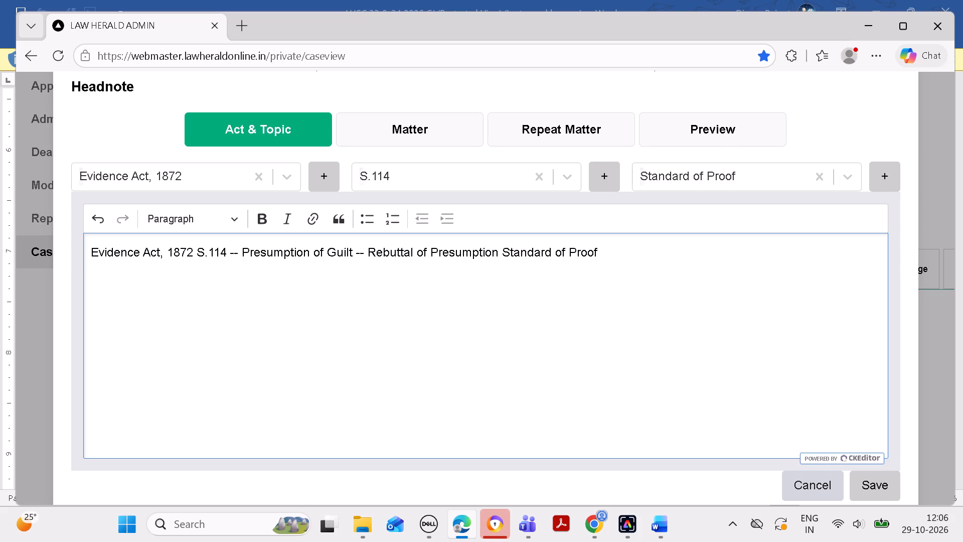
text(--)
key(space)
key(BackSpace)
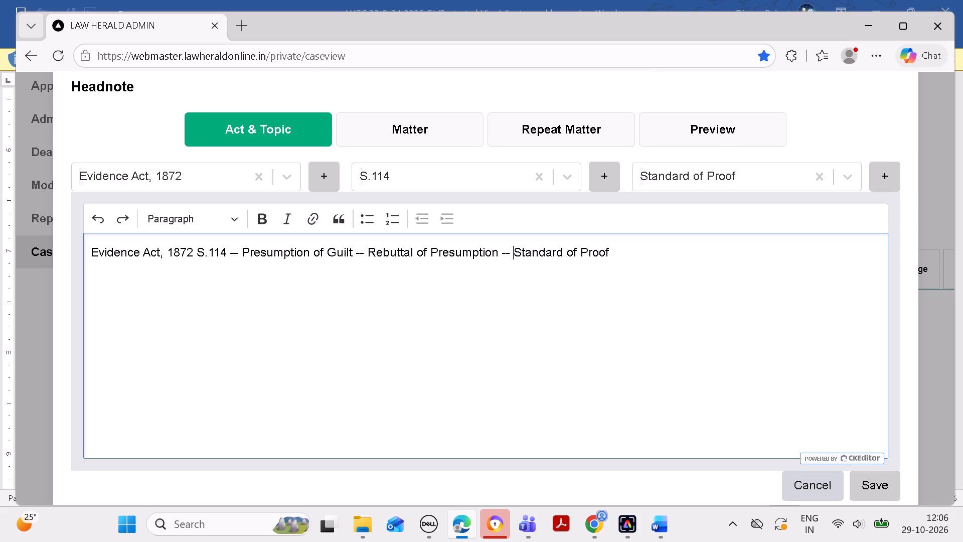
click(618, 267)
Copy the "Held;" points (i) and (ii) of headnote (D) from Word into the repeat matter in Edge and save the headnote.
click(426, 126)
click(571, 141)
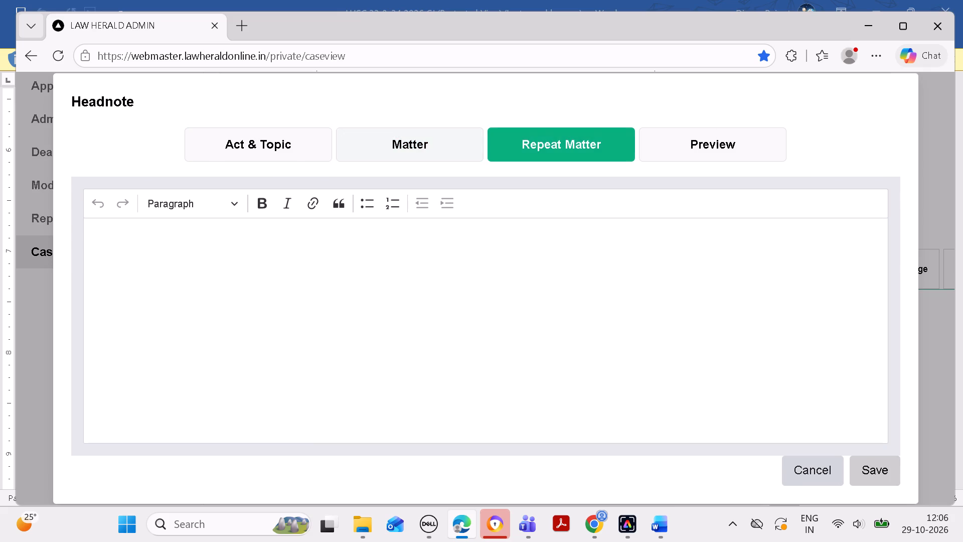
click(657, 513)
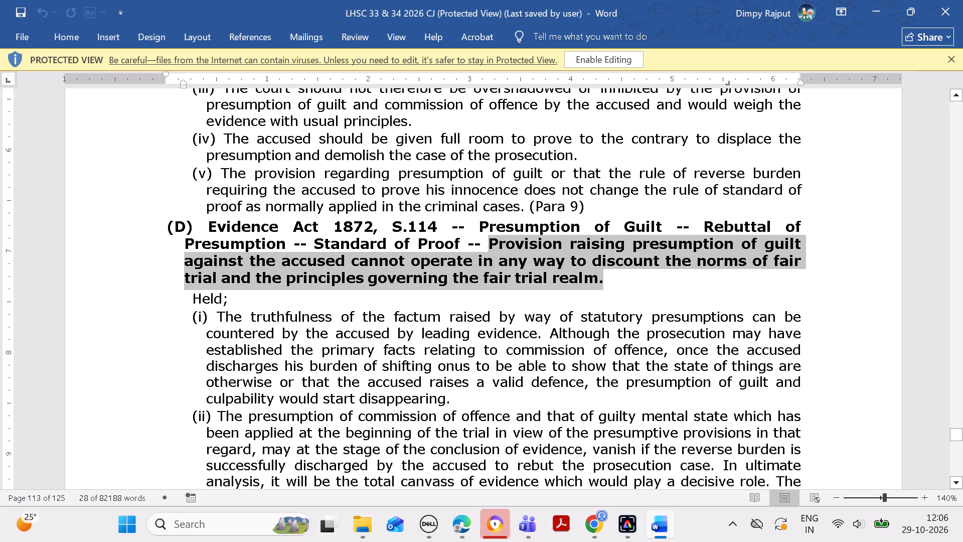
drag(194, 298, 195, 298)
drag(195, 298, 420, 323)
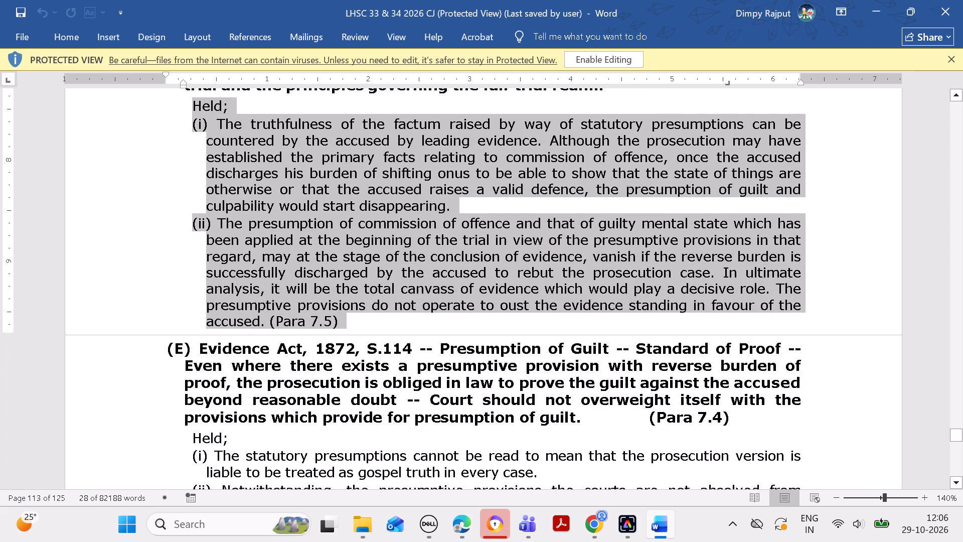
drag(420, 323, 416, 319)
key(ctrl+c)
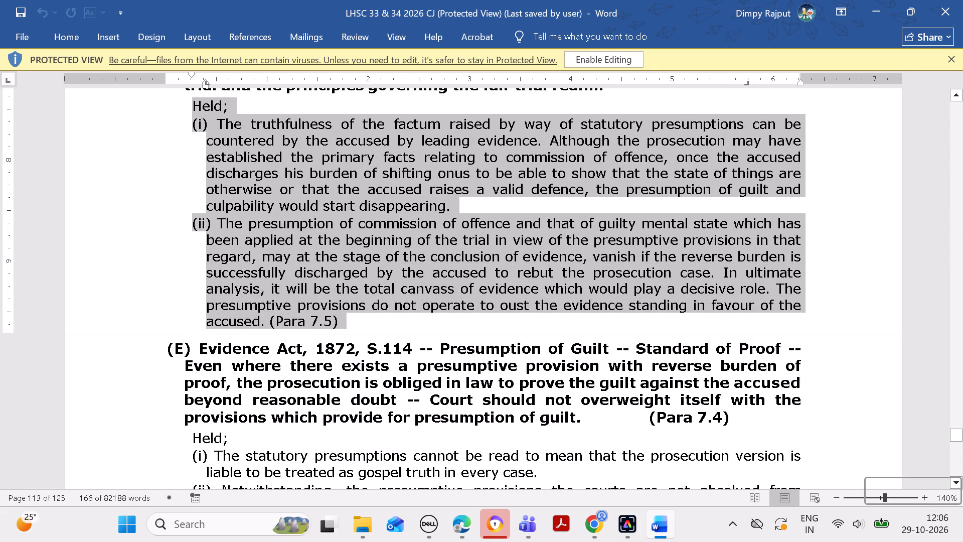
click(456, 529)
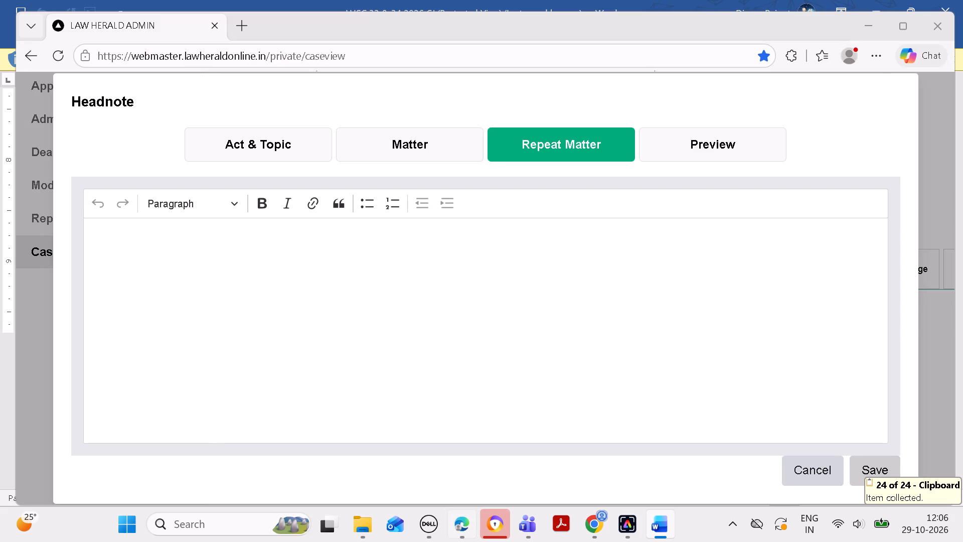
click(422, 251)
key(ctrl+v)
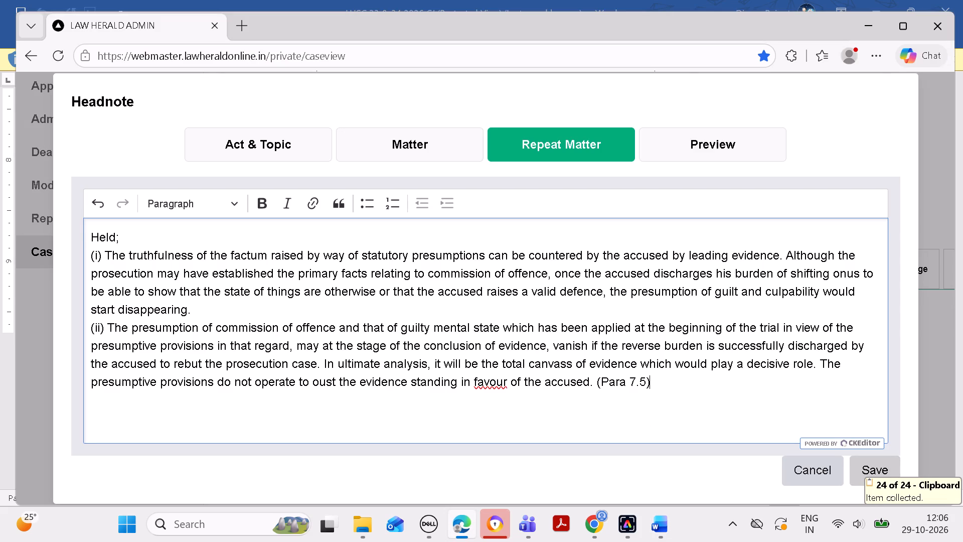
click(866, 473)
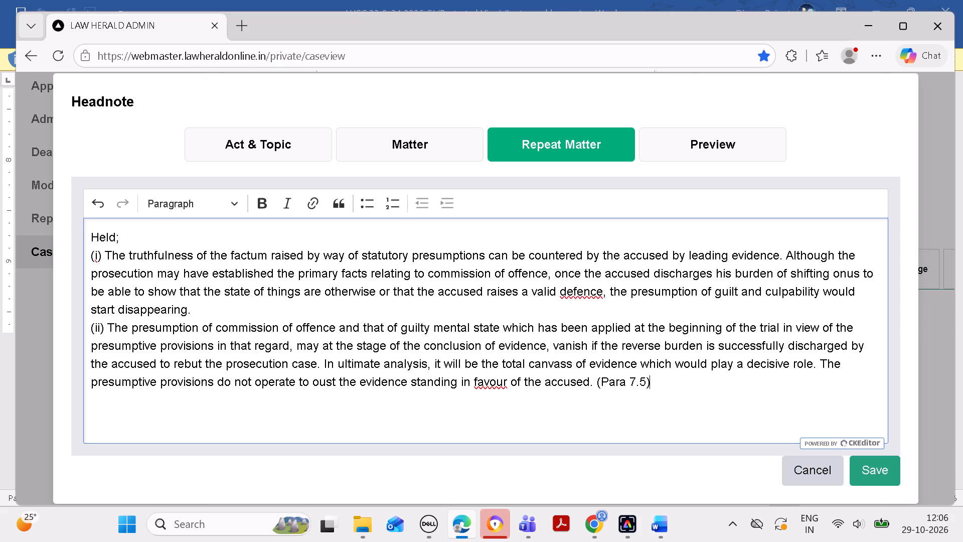
Copy "Evidence Act, 1872" from headnote (E) in Word and attach it as the act of a new headnote in Edge.
click(634, 155)
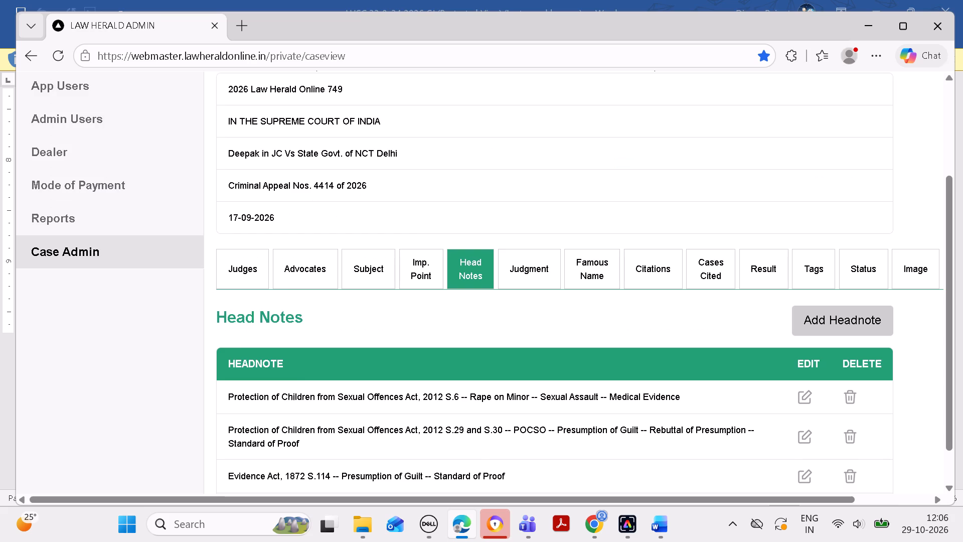
scroll(626, 296, down, 5)
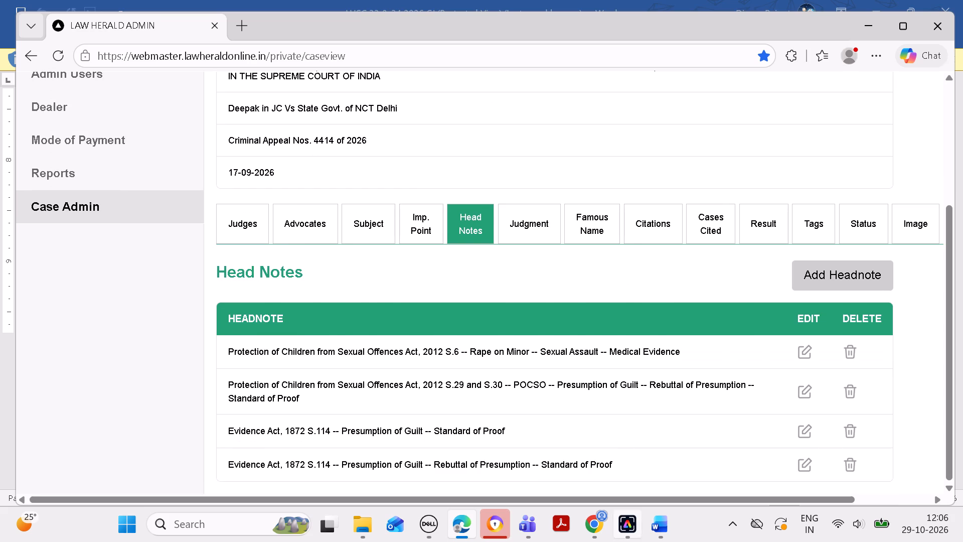
click(648, 521)
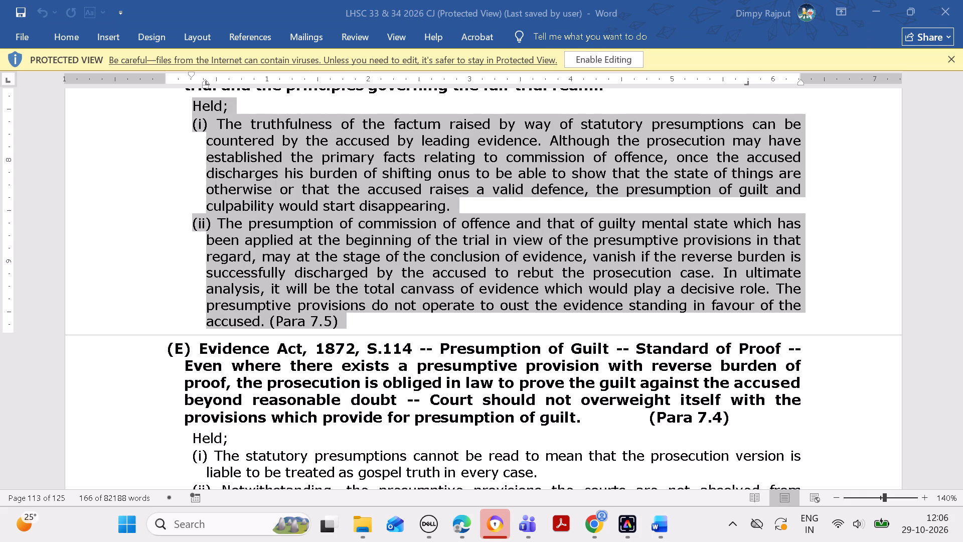
drag(203, 345, 236, 344)
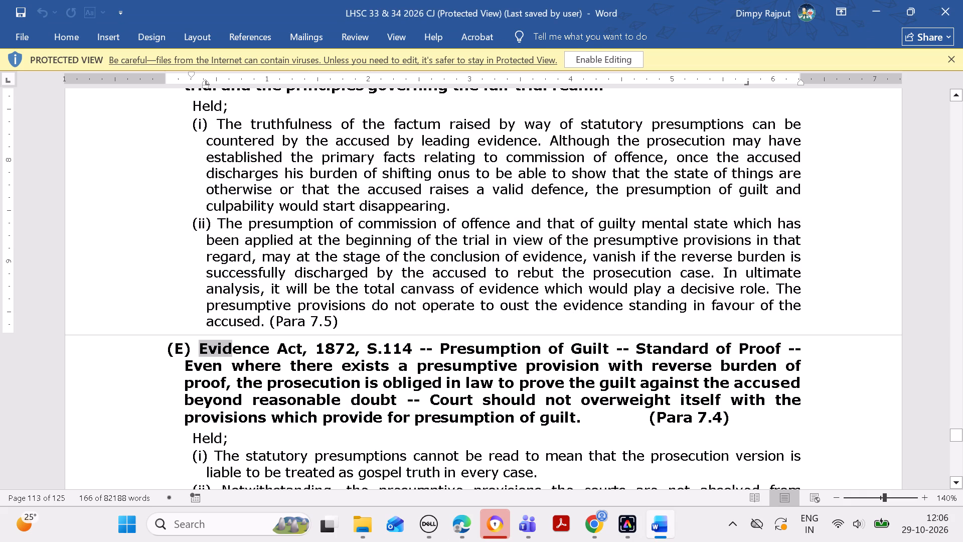
drag(236, 344, 332, 346)
key(ctrl+c)
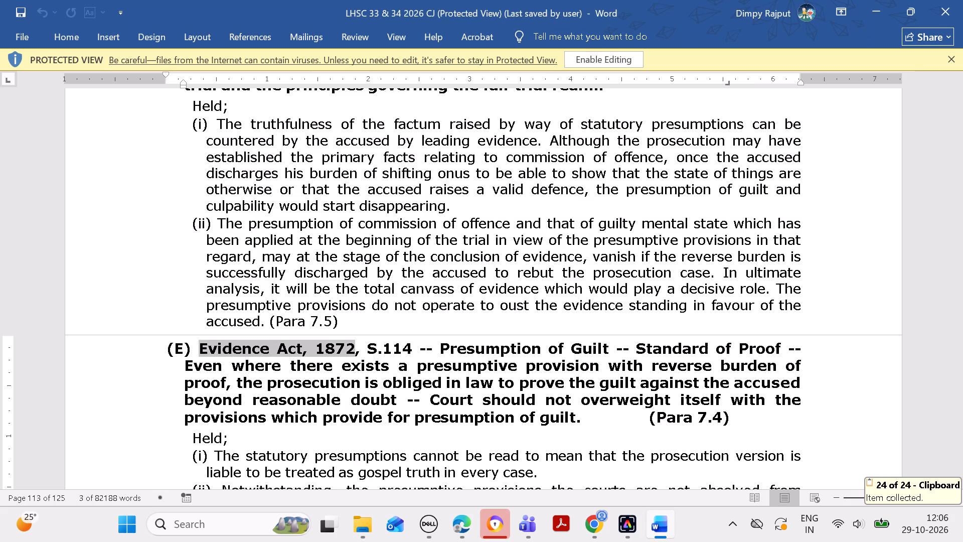
click(460, 524)
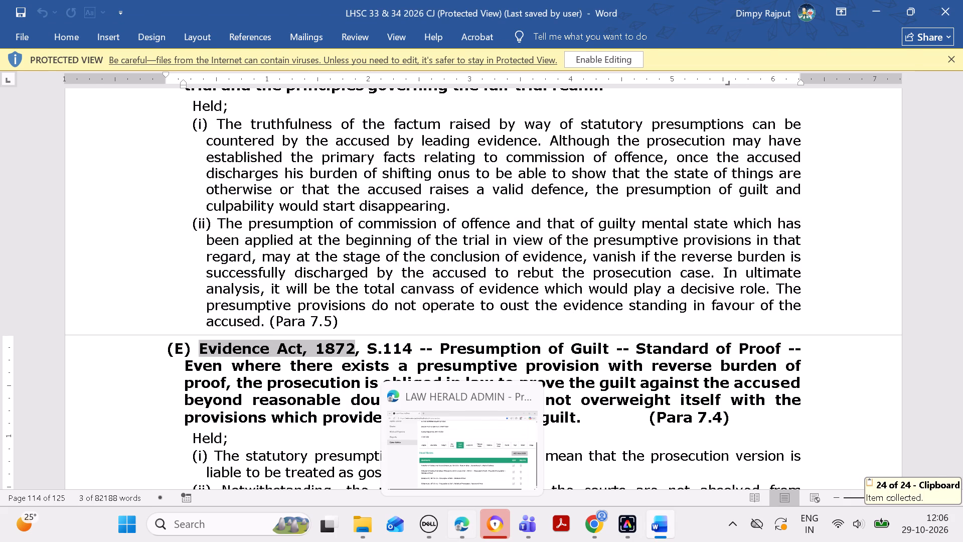
scroll(461, 356, down, 2)
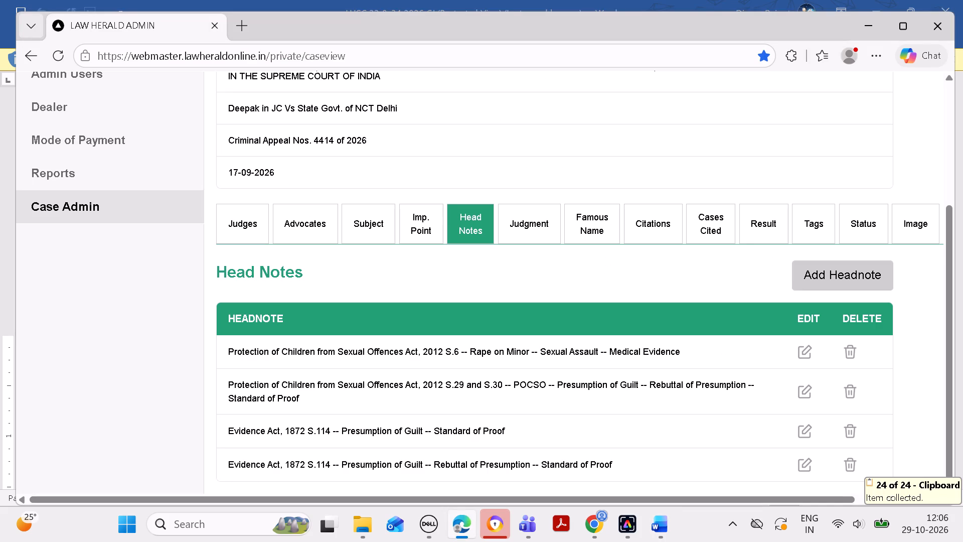
click(816, 274)
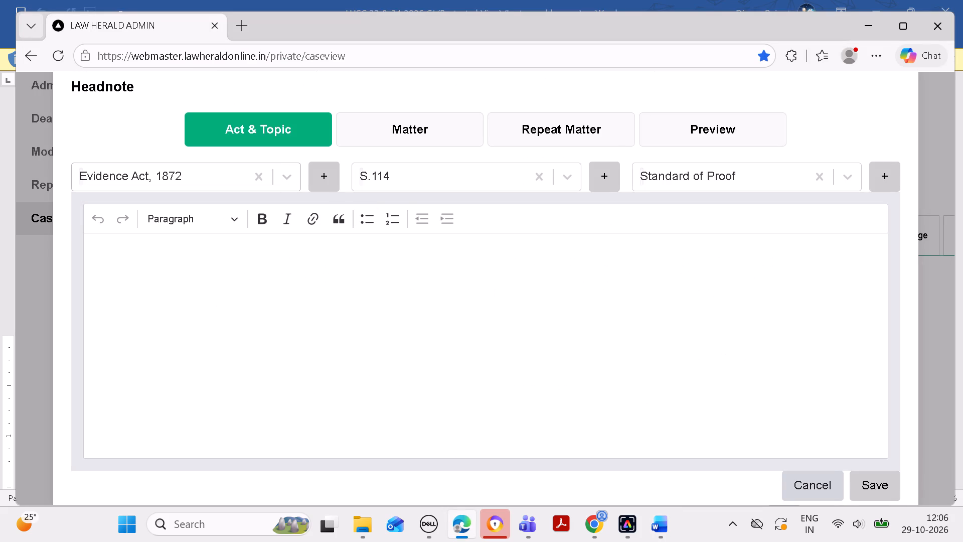
click(258, 175)
key(ctrl+v)
click(268, 221)
click(475, 302)
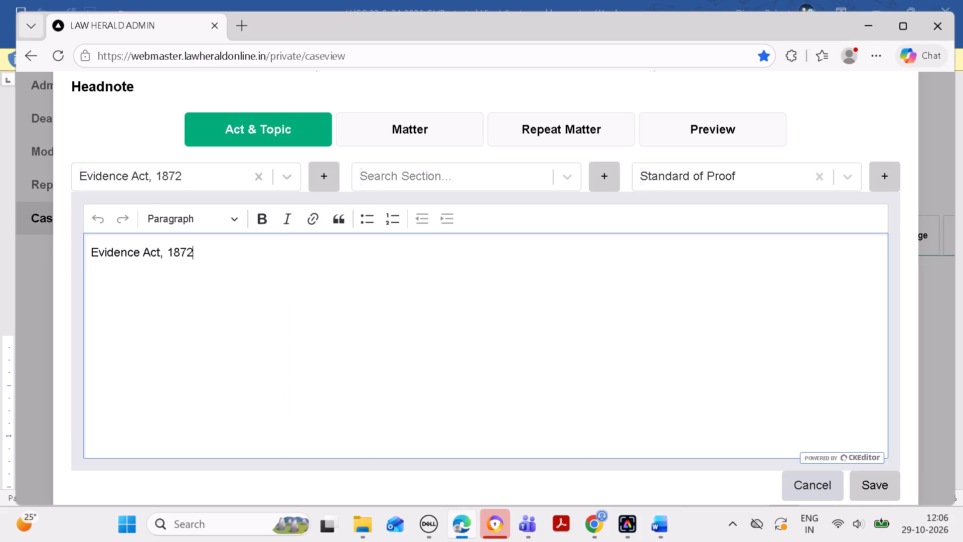
key(space)
Copy "S.114" from headnote (E) in Word and attach it as the section of the headnote in Edge.
click(662, 524)
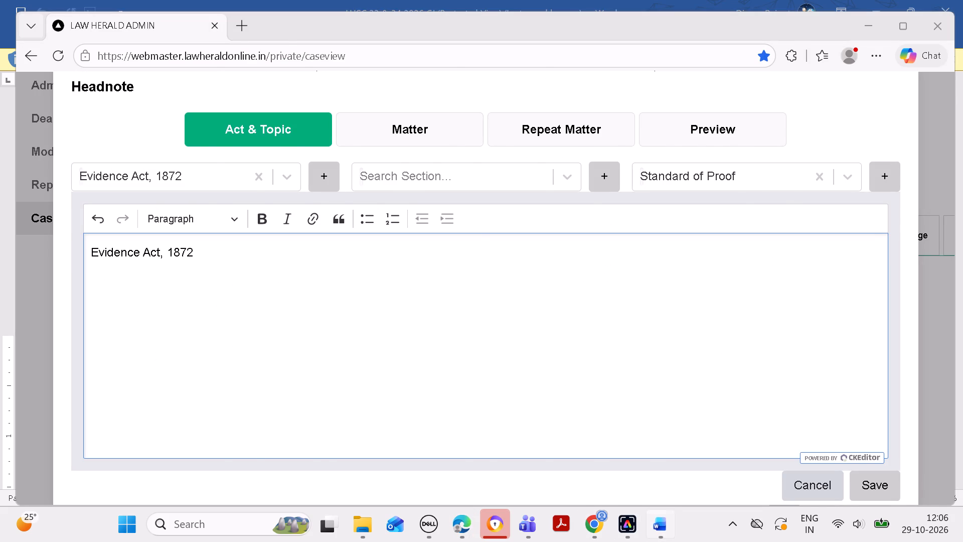
click(653, 530)
drag(371, 340, 380, 340)
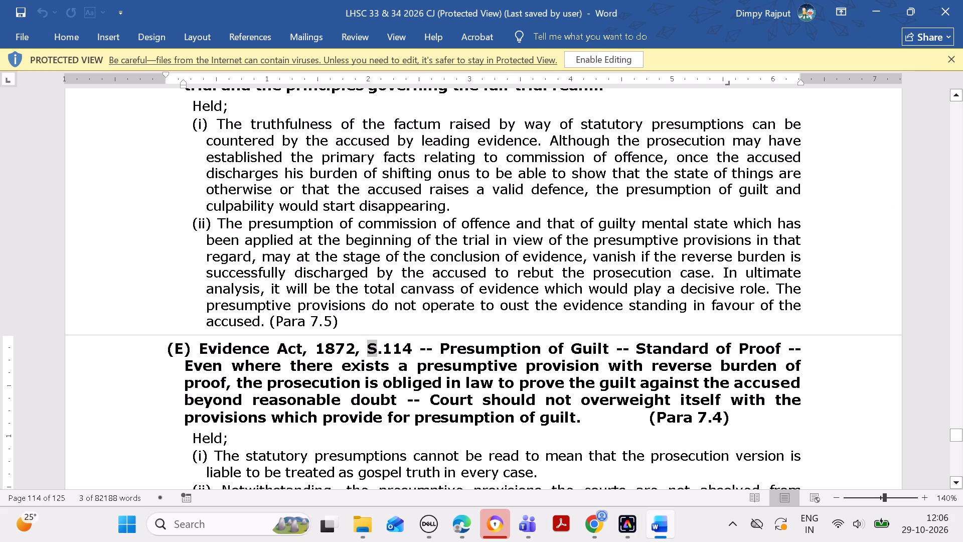
drag(380, 340, 402, 341)
key(ctrl+c)
click(466, 527)
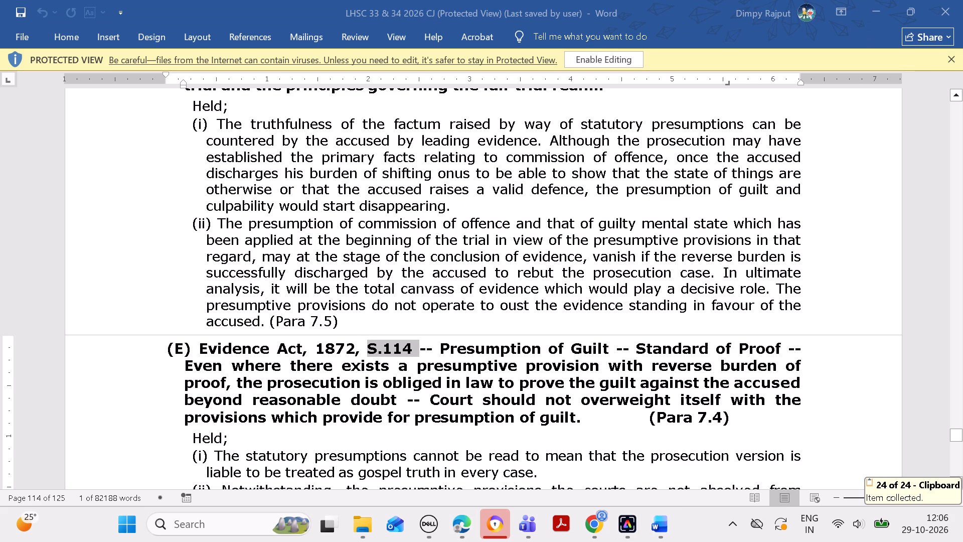
click(455, 526)
click(473, 176)
key(ctrl+v)
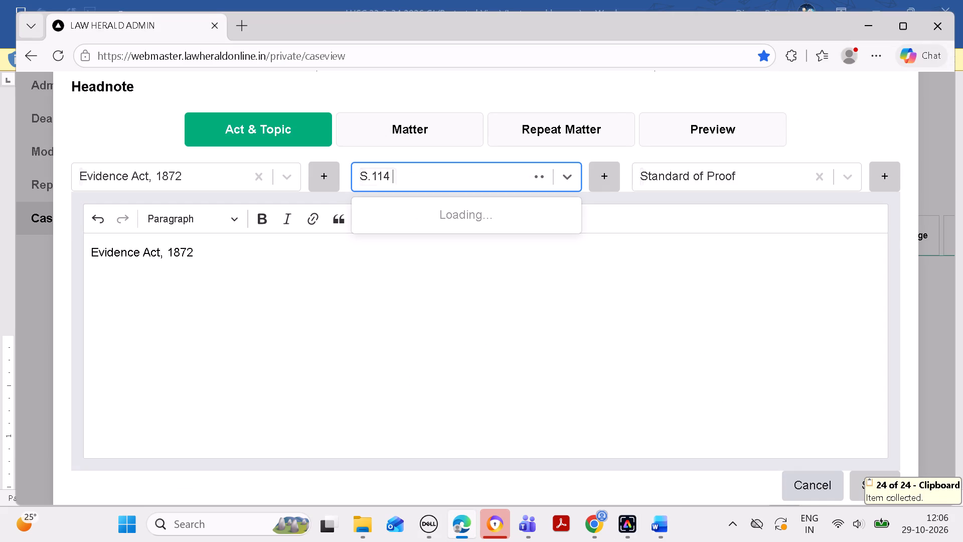
click(552, 224)
click(625, 275)
key(space)
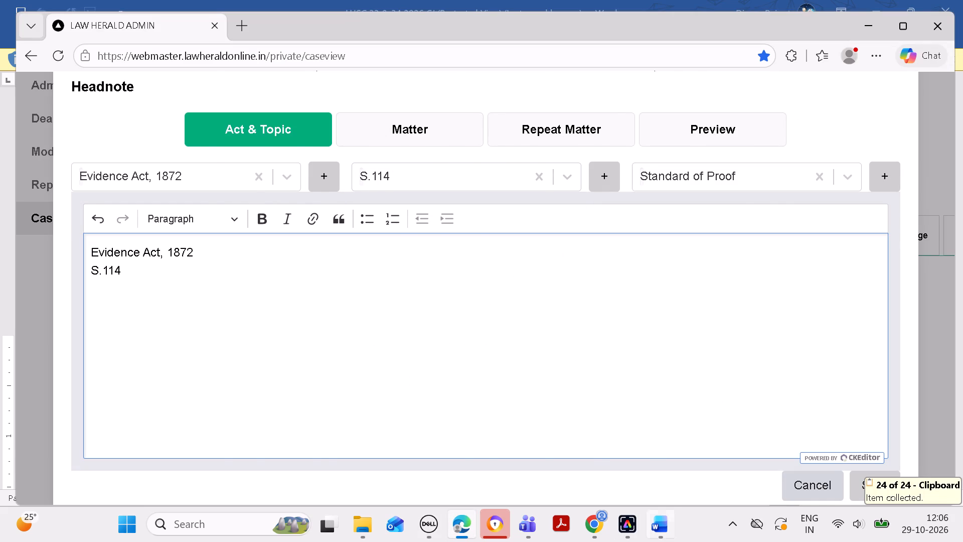
Copy "Presumption of Guilt -- Standard of Proof" from headnote (E) in Word and attach it as the topic of the headnote in Edge.
click(651, 516)
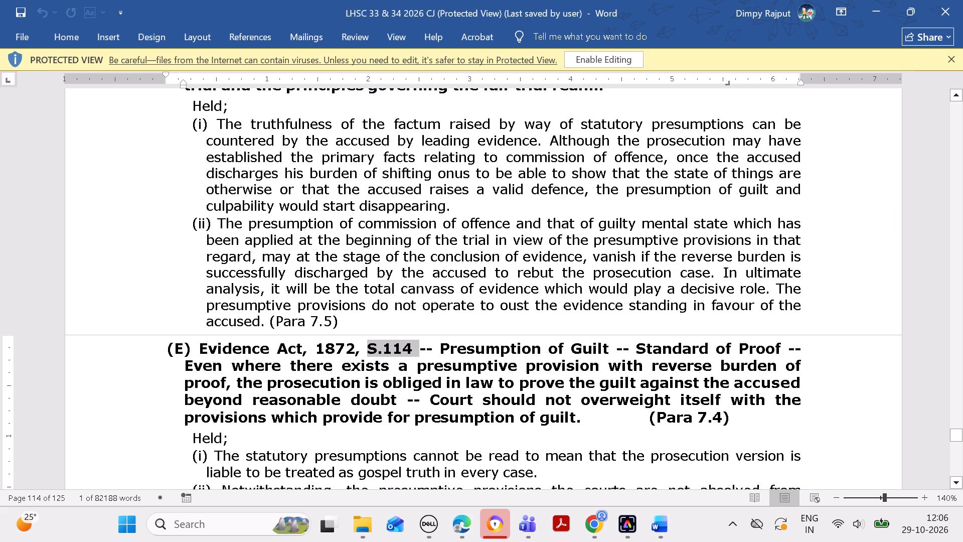
drag(446, 342, 748, 344)
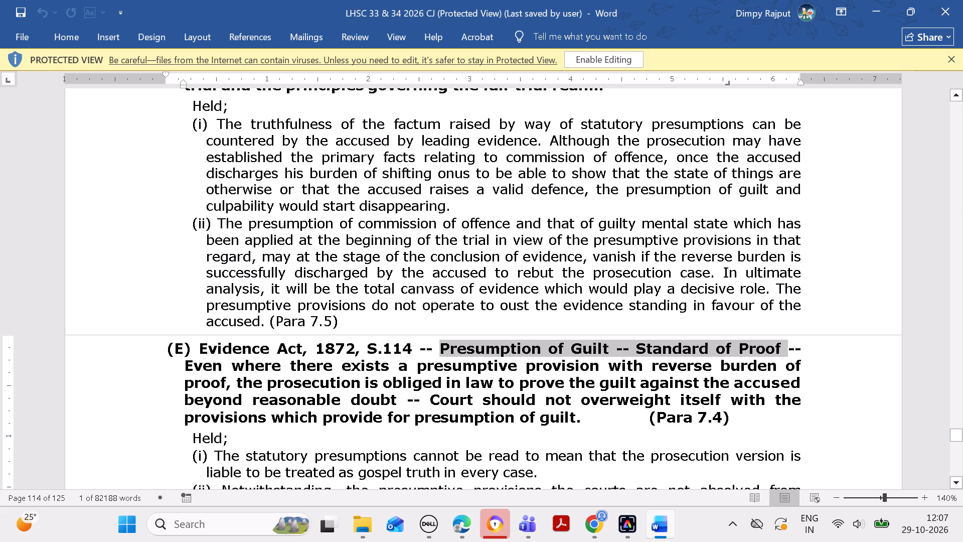
drag(748, 344, 752, 344)
key(ctrl+c)
click(463, 513)
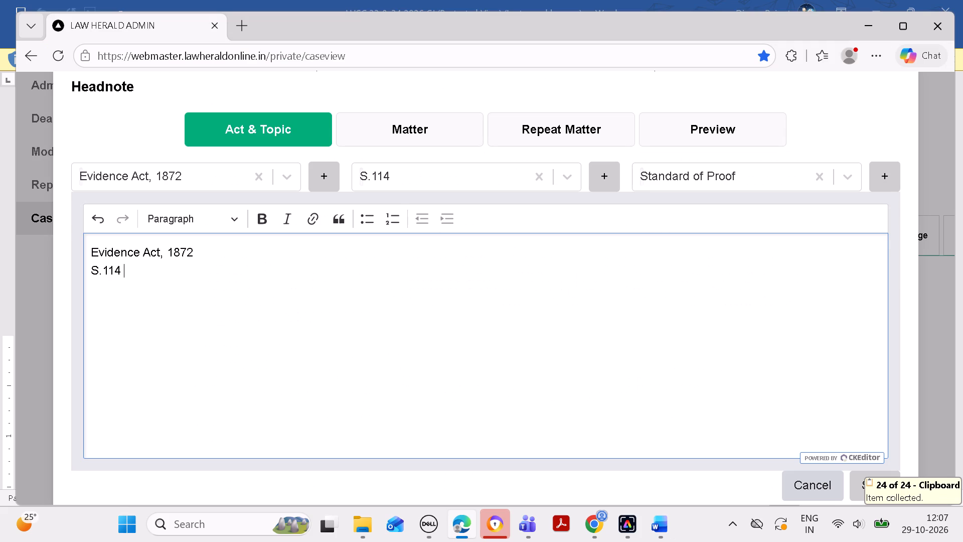
click(742, 169)
key(ctrl+c)
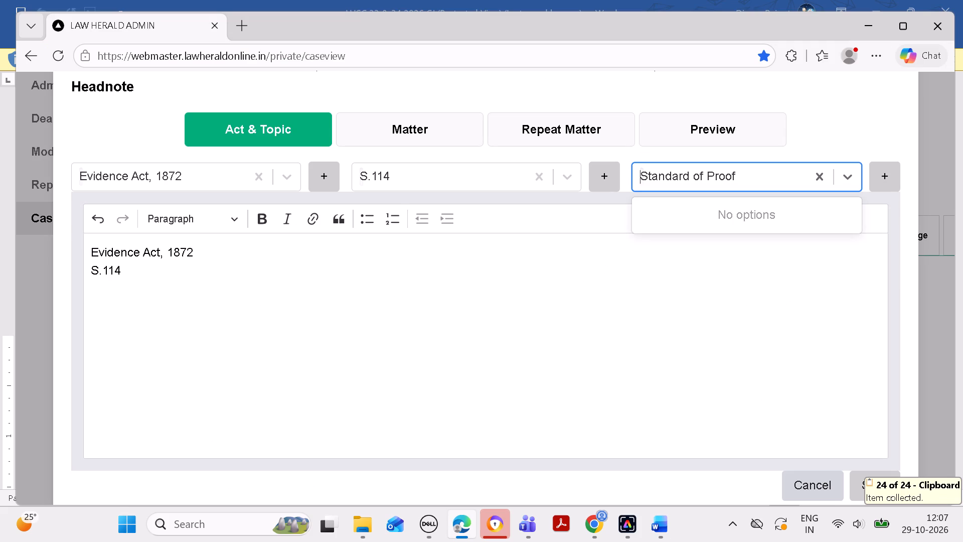
key(ctrl+v)
click(826, 230)
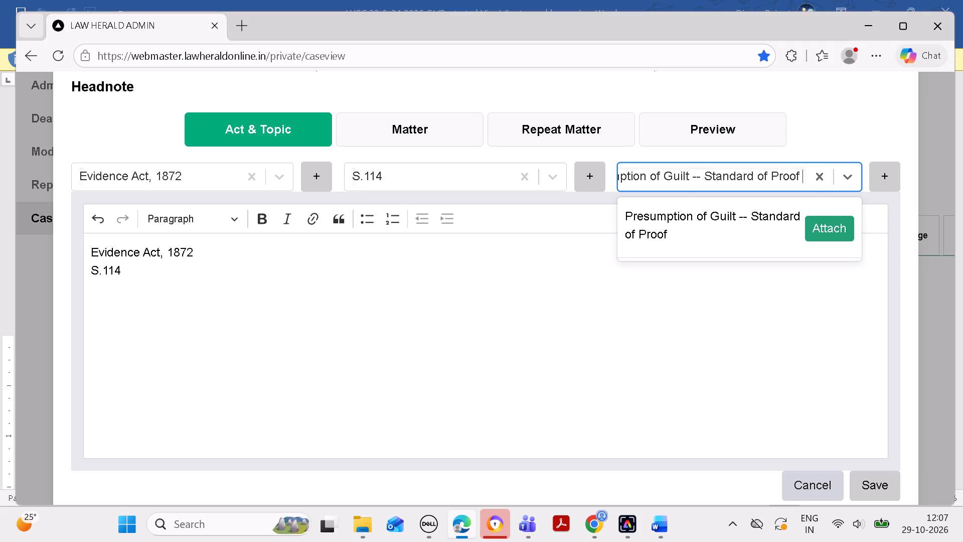
click(703, 330)
key(space)
Copy the "Even where there exists a presumptive provision..." text from Word into the matter in Edge, removing its bold and the extra space before "(Para 7.4)".
click(660, 521)
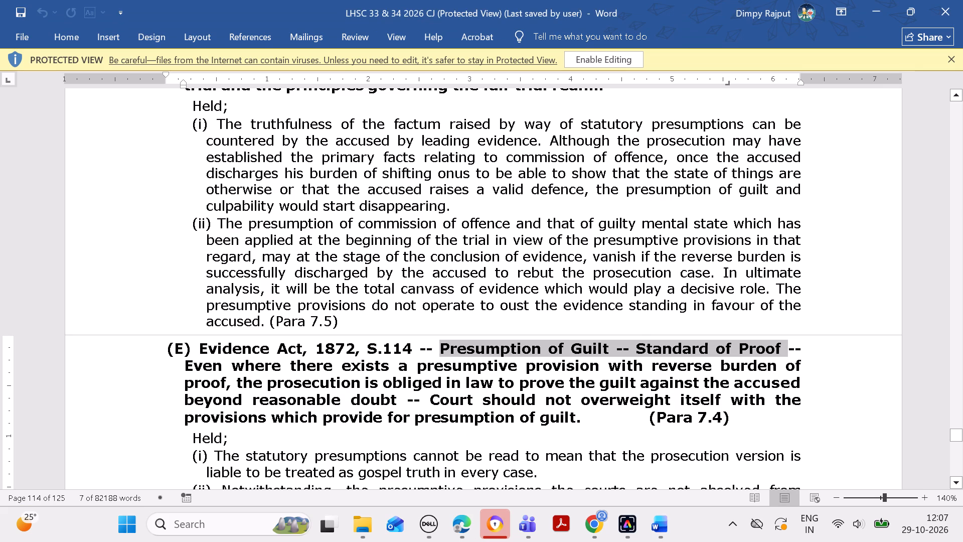
drag(185, 363, 719, 421)
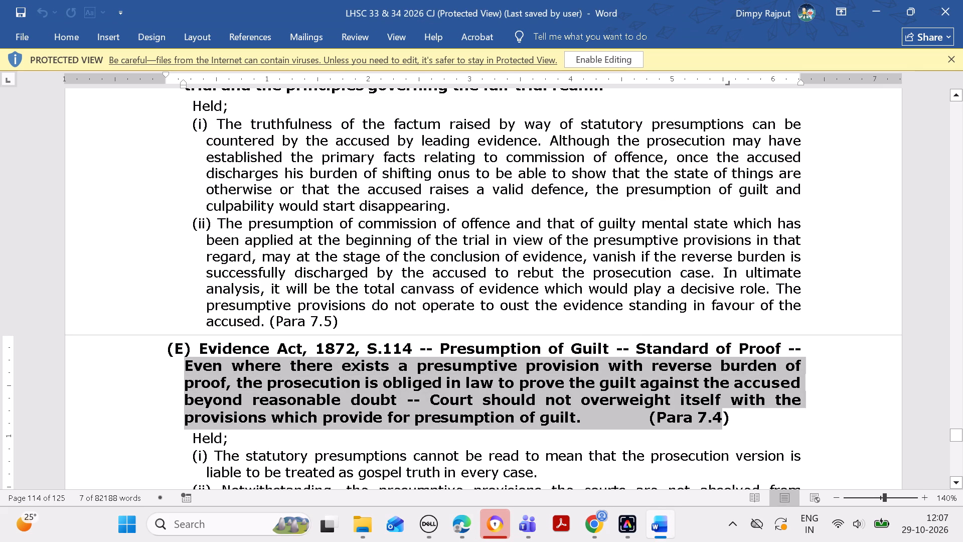
drag(719, 421, 730, 421)
key(ctrl+c)
click(462, 524)
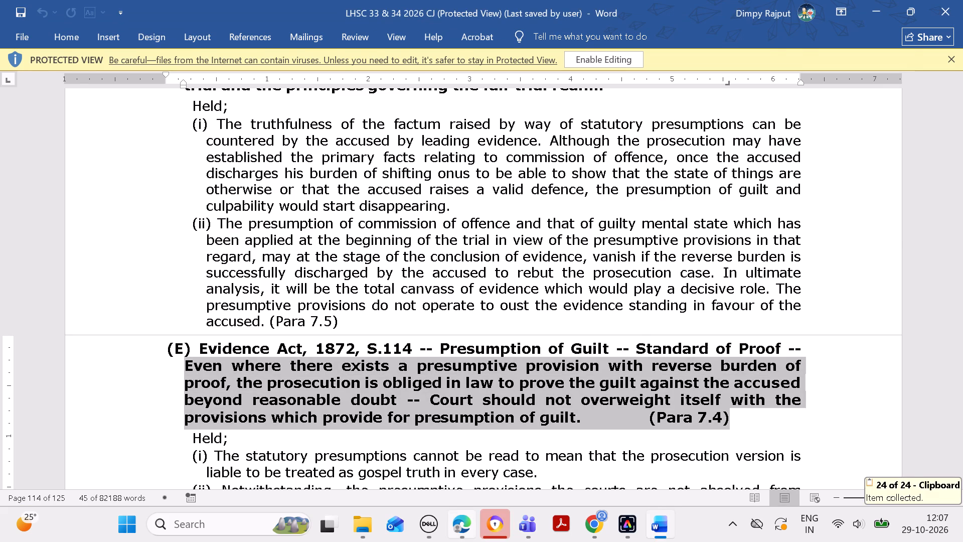
click(425, 134)
click(428, 256)
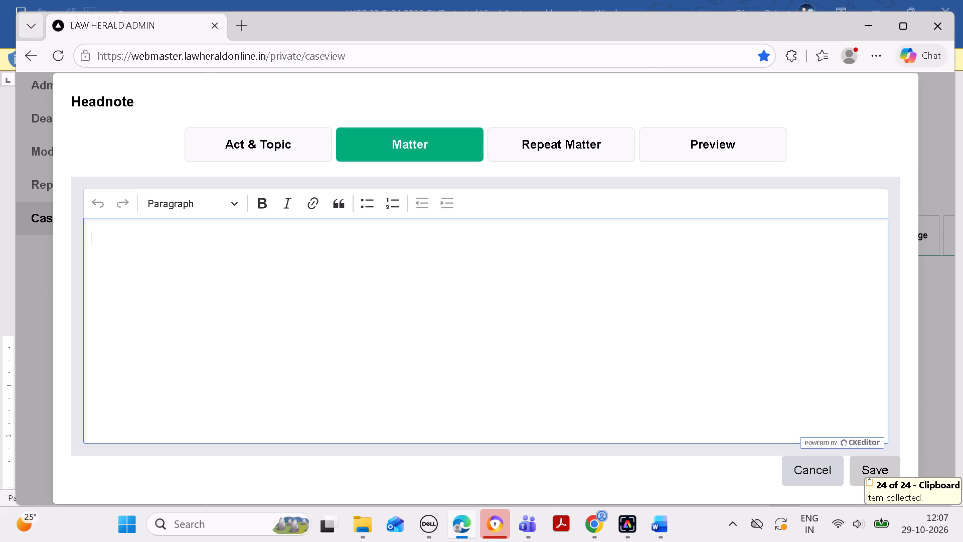
key(ctrl+v)
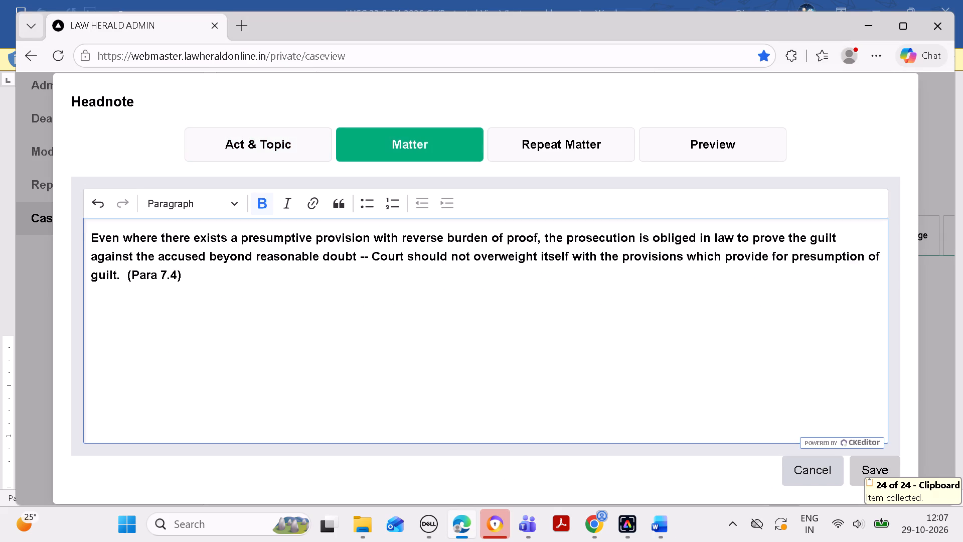
key(ctrl+a)
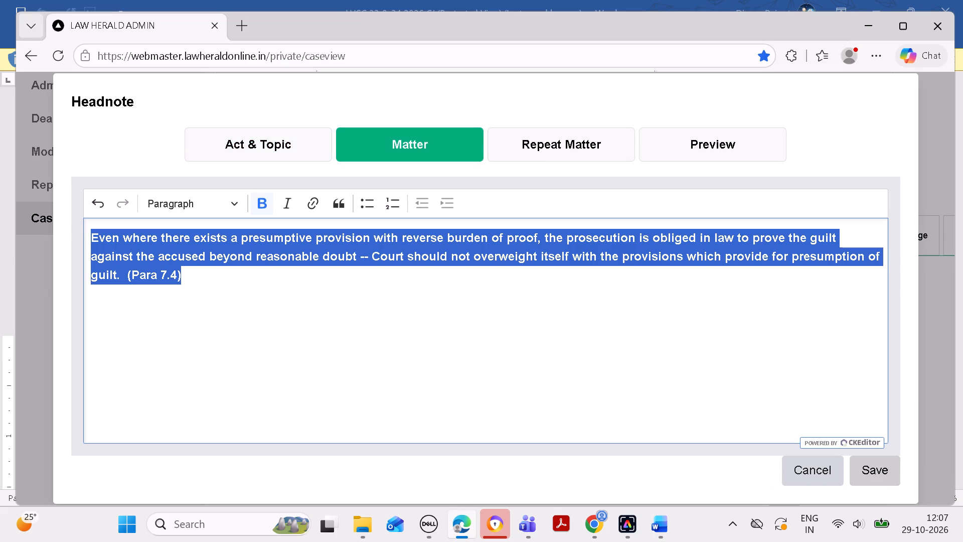
key(ctrl+b)
click(864, 302)
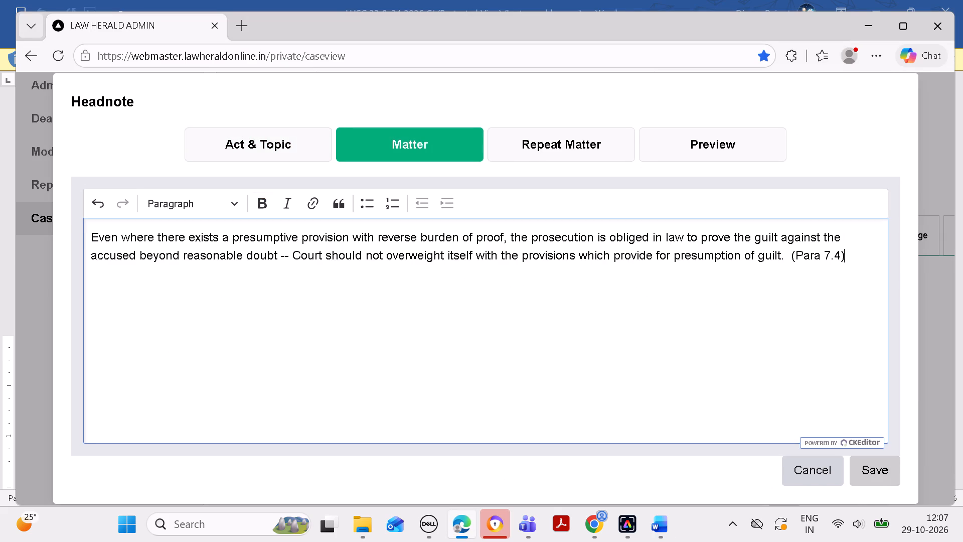
click(792, 267)
key(BackSpace)
Join "S.114" and the topic onto the act line, putting "--" before "Presumption of Guilt".
click(254, 141)
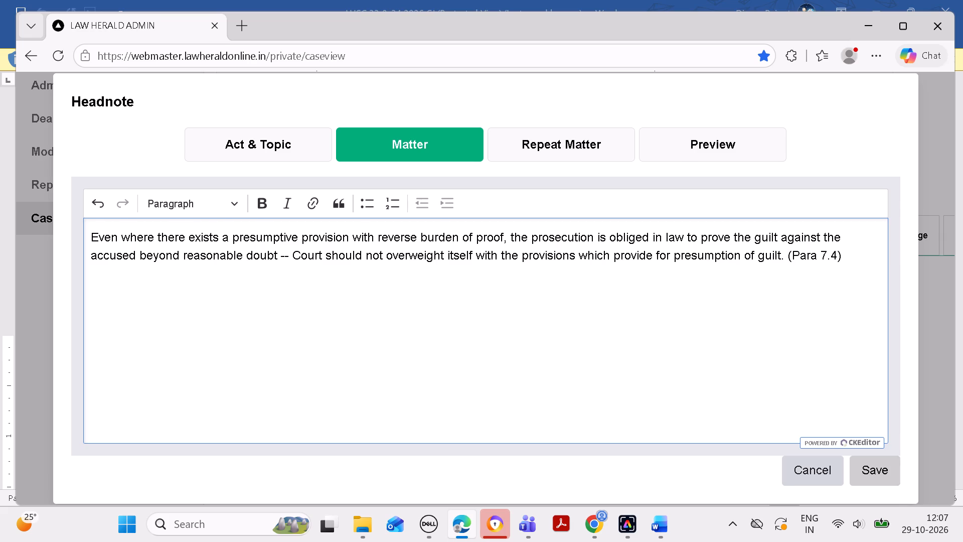
click(86, 271)
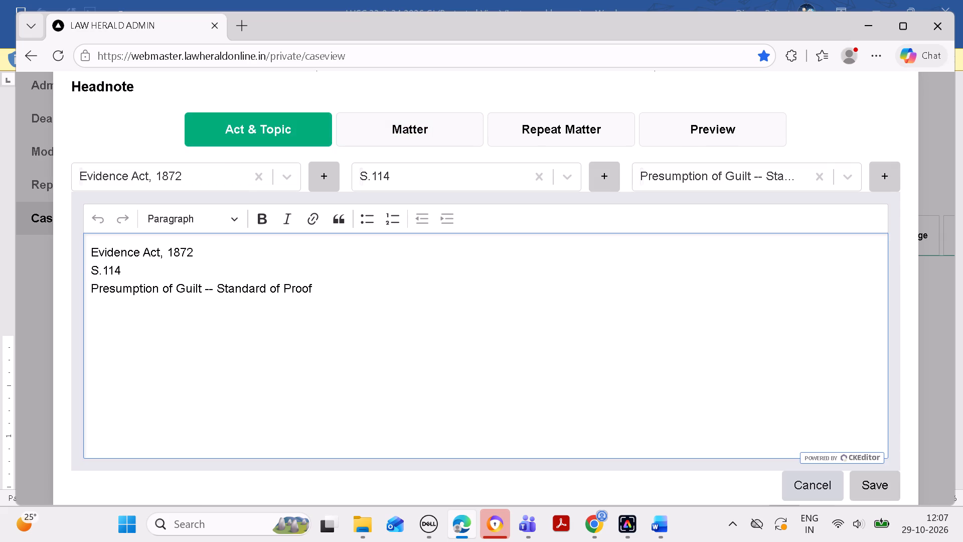
key(BackSpace)
click(91, 273)
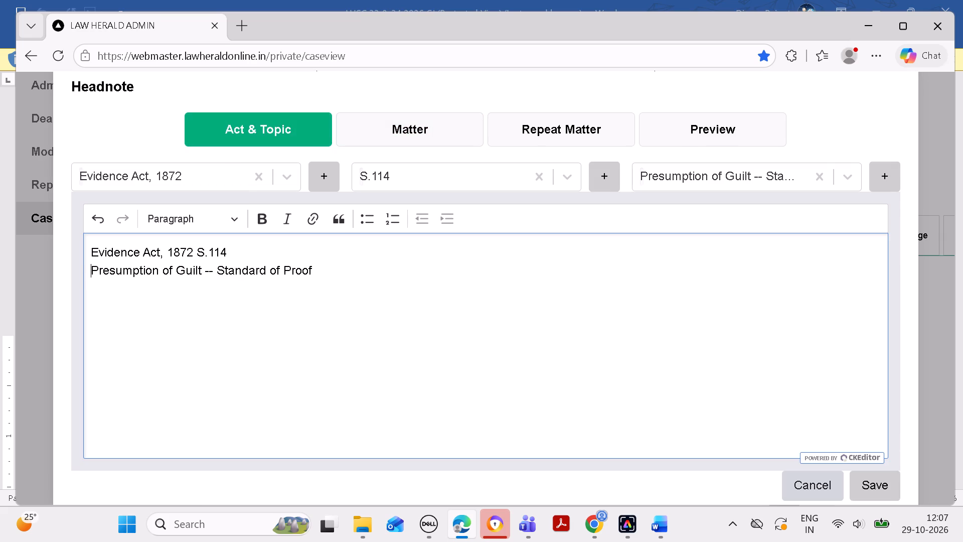
key(BackSpace)
text(--)
key(space)
key(BackSpace)
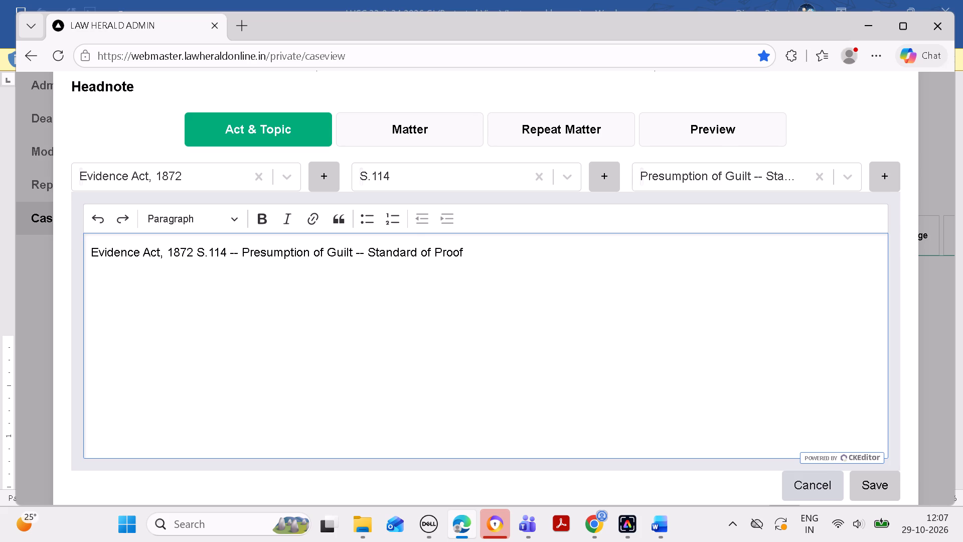
click(452, 270)
click(470, 268)
click(416, 138)
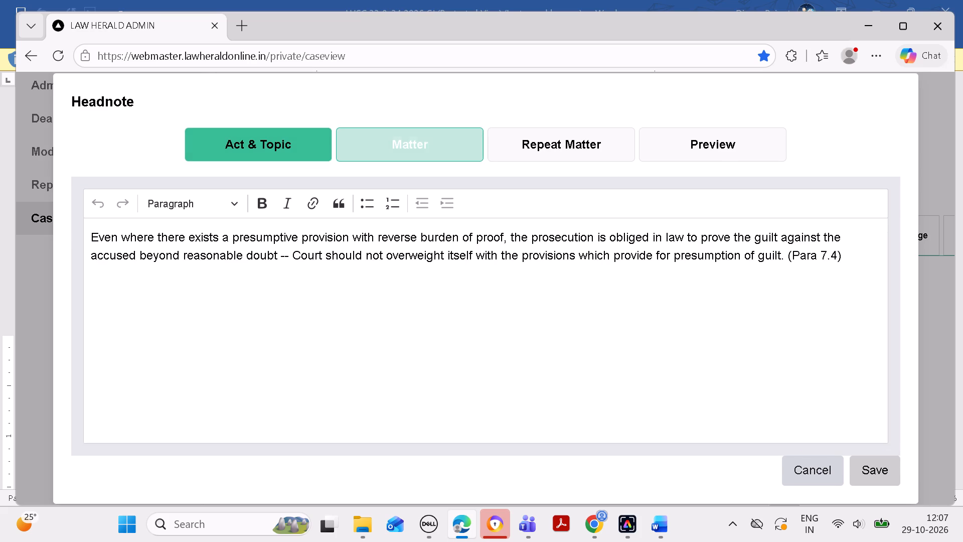
Copy the "Held;" points (i) to (iv) of headnote (E) from Word into the repeat matter in Edge and save the headnote.
click(655, 528)
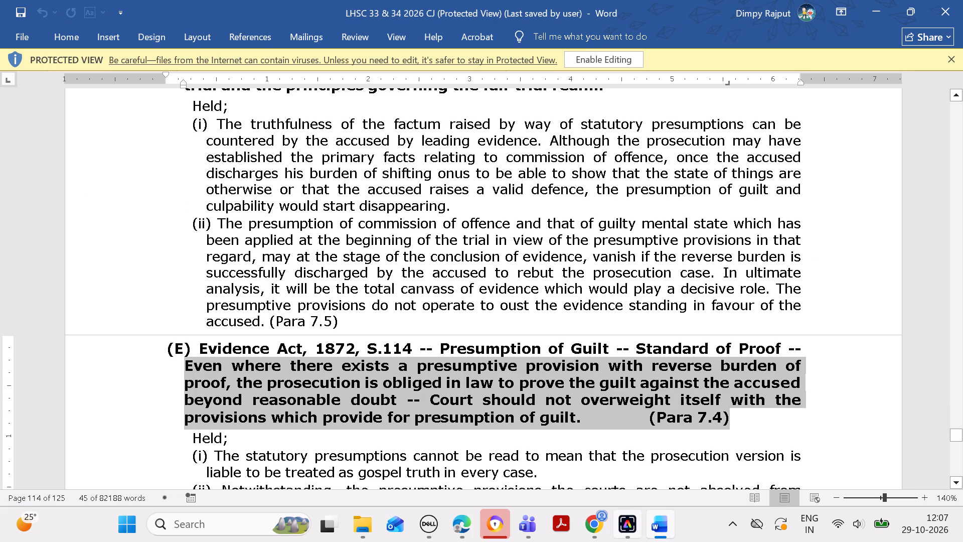
drag(195, 434, 422, 316)
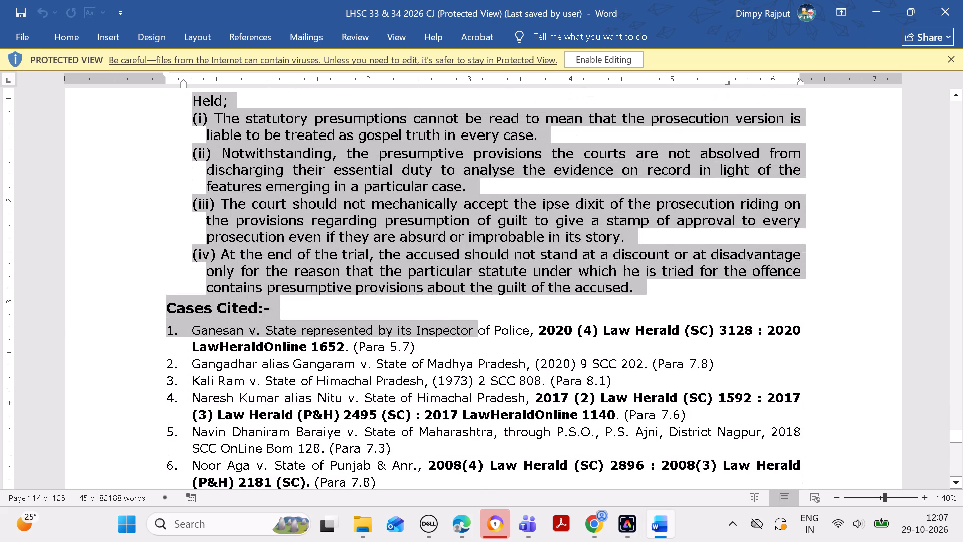
drag(422, 316, 640, 287)
key(ctrl+c)
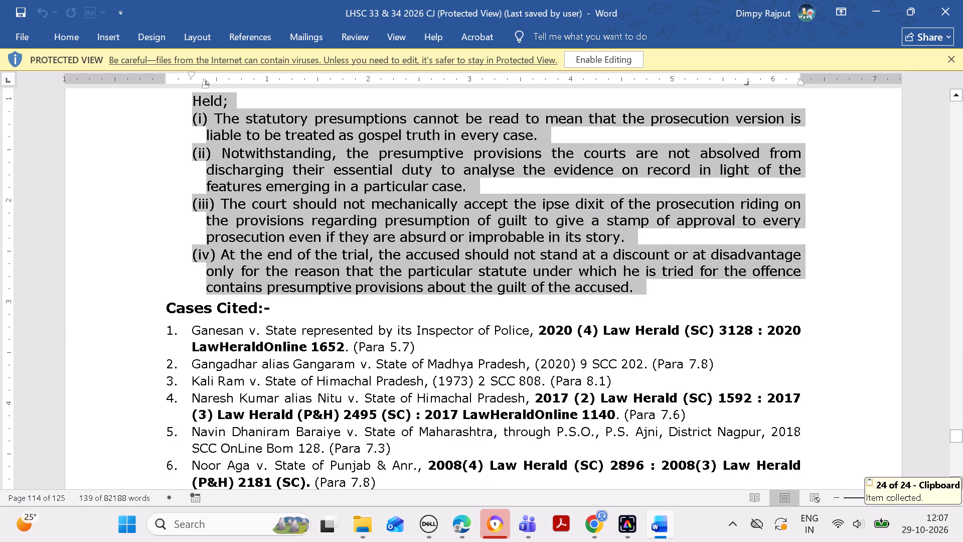
click(450, 529)
click(551, 136)
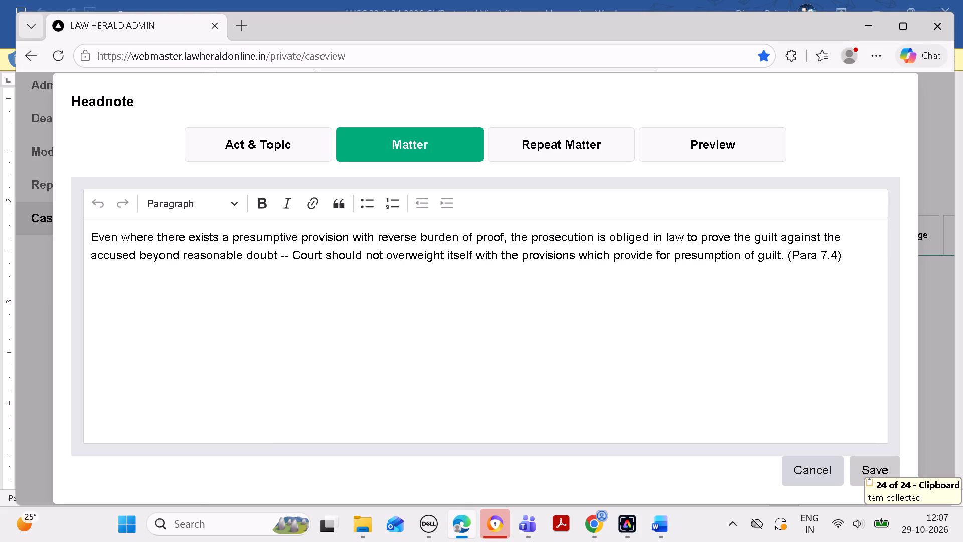
click(493, 255)
key(ctrl+v)
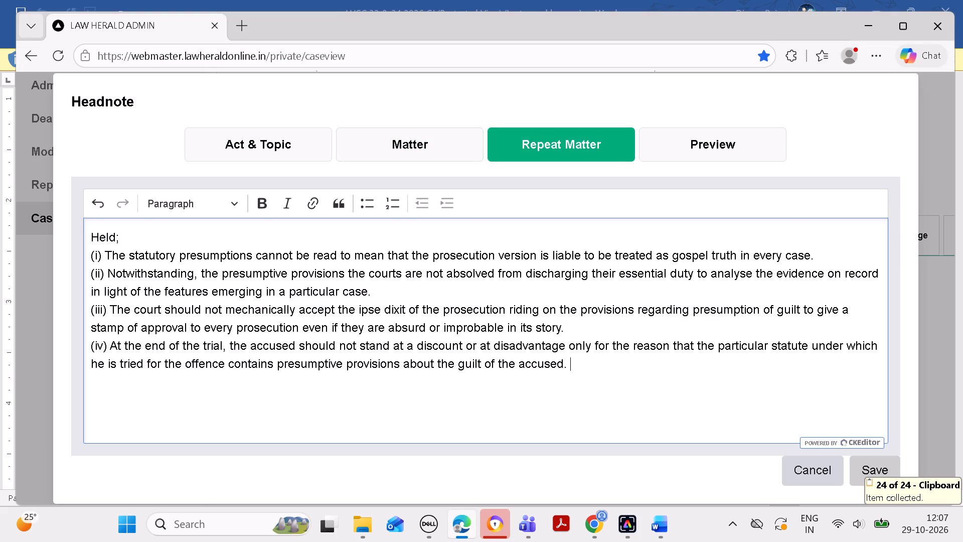
click(860, 467)
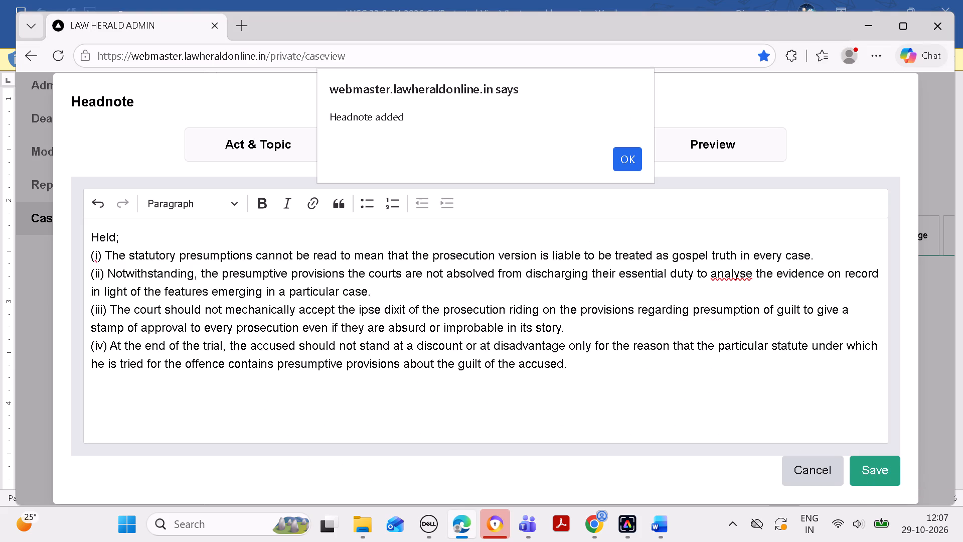
click(629, 166)
scroll(594, 347, down, 5)
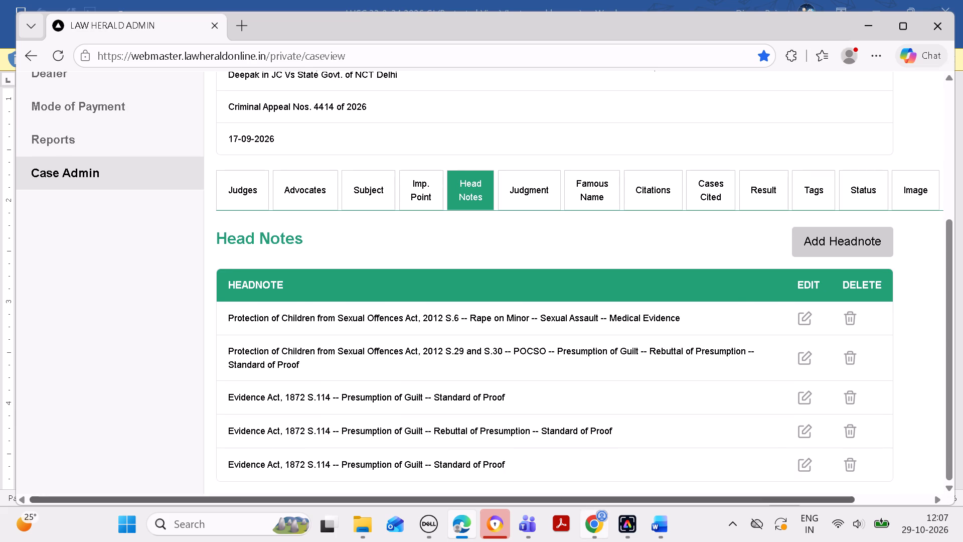
Copy "Ganesan" from Cases Cited item 1 in Word and search for it by petitioner when attaching a cited case in Edge.
click(661, 534)
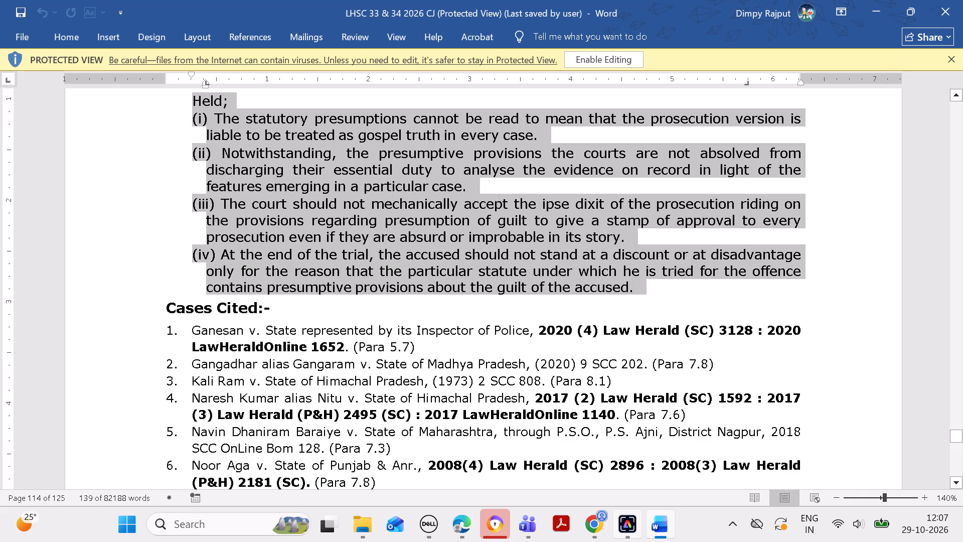
key(Down)
key(Down)
key(Down)
key(Down)
key(Down)
key(Down)
key(Down)
key(Down)
key(Down)
key(Down)
key(Down)
key(Down)
key(Down)
key(Down)
key(Down)
key(Down)
key(Down)
key(Down)
key(Down)
key(Down)
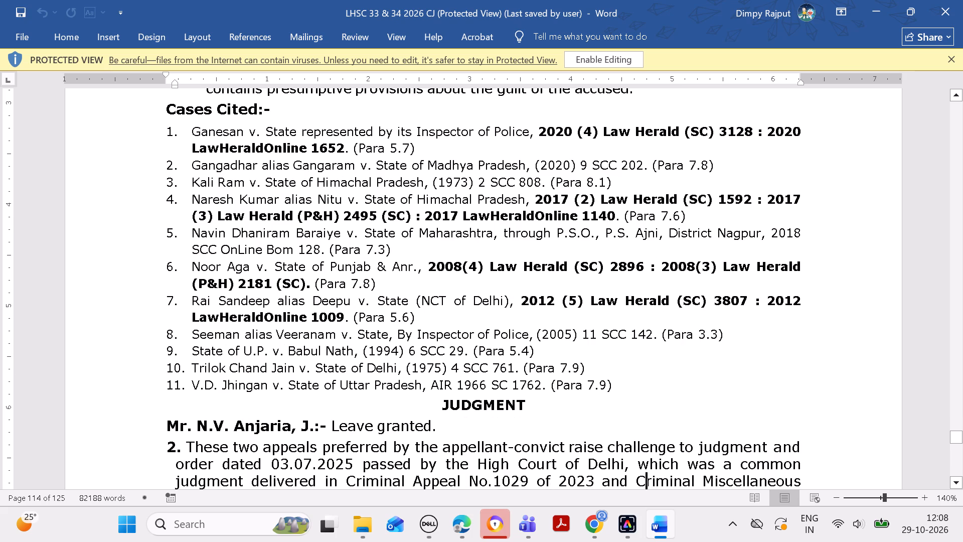
drag(191, 132, 220, 132)
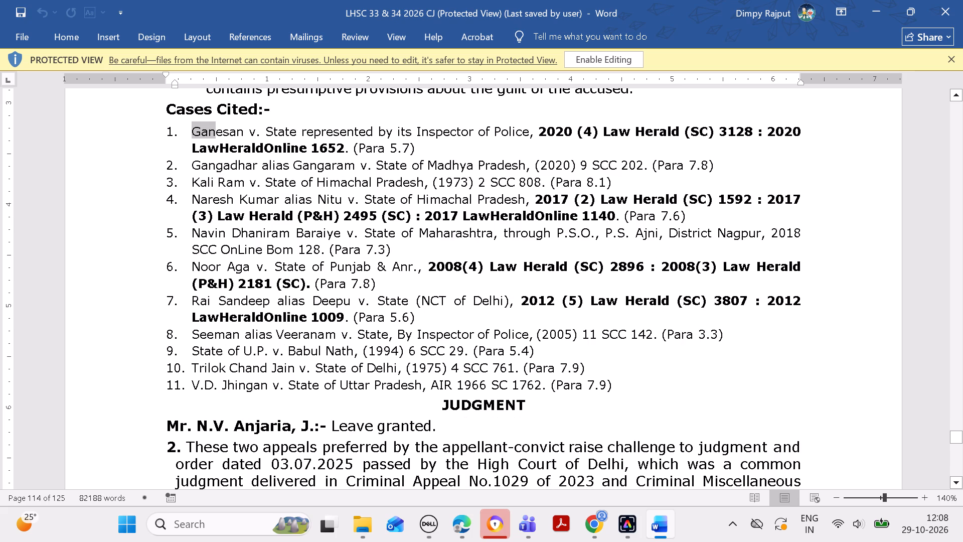
drag(220, 132, 242, 137)
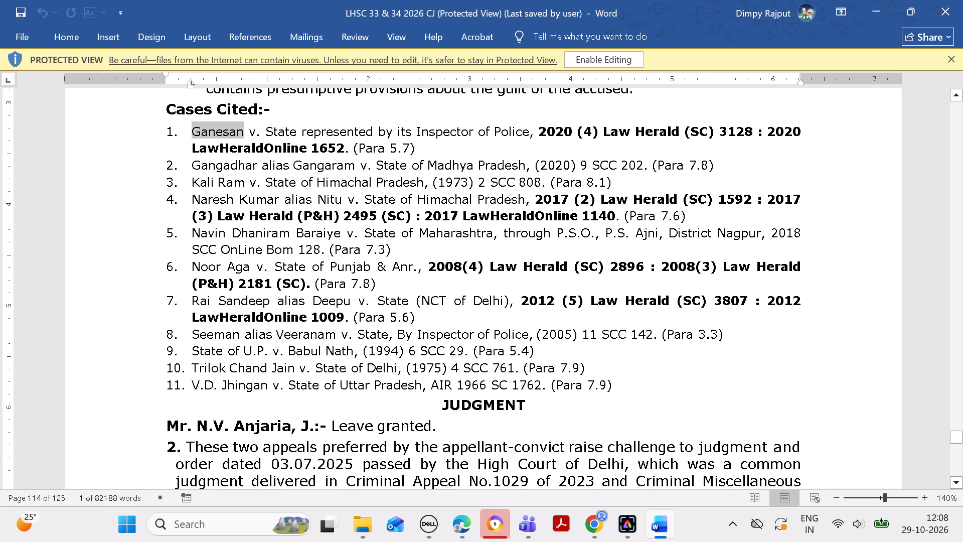
key(ctrl+c)
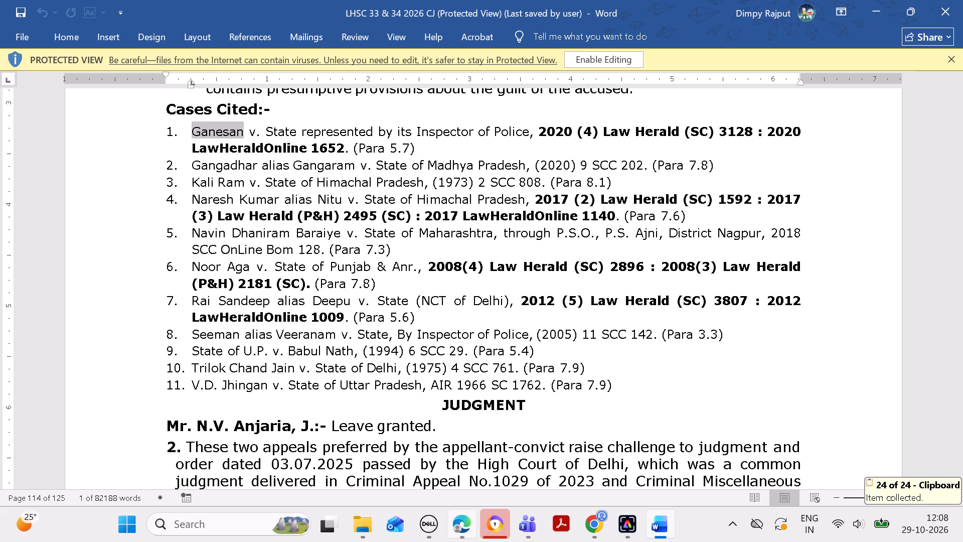
click(456, 523)
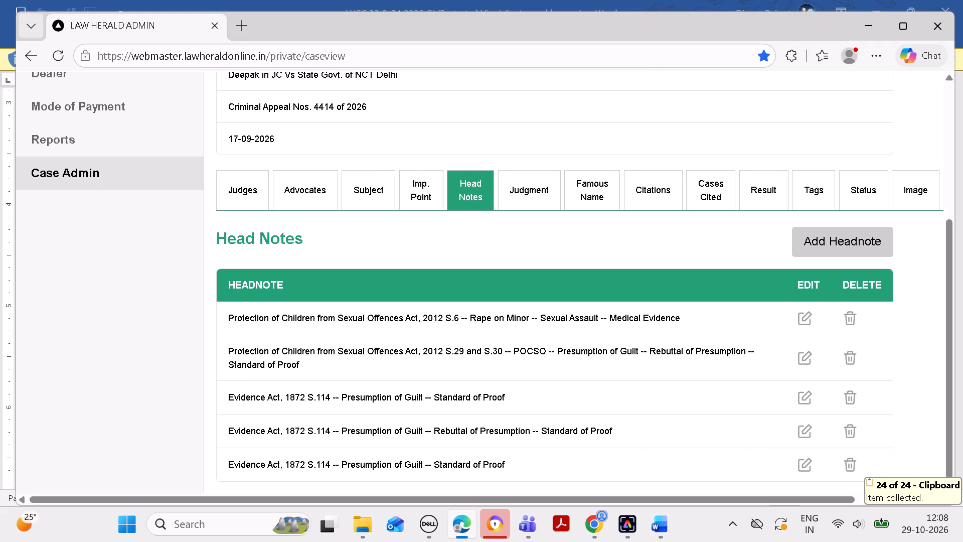
click(588, 198)
scroll(587, 202, down, 5)
click(708, 317)
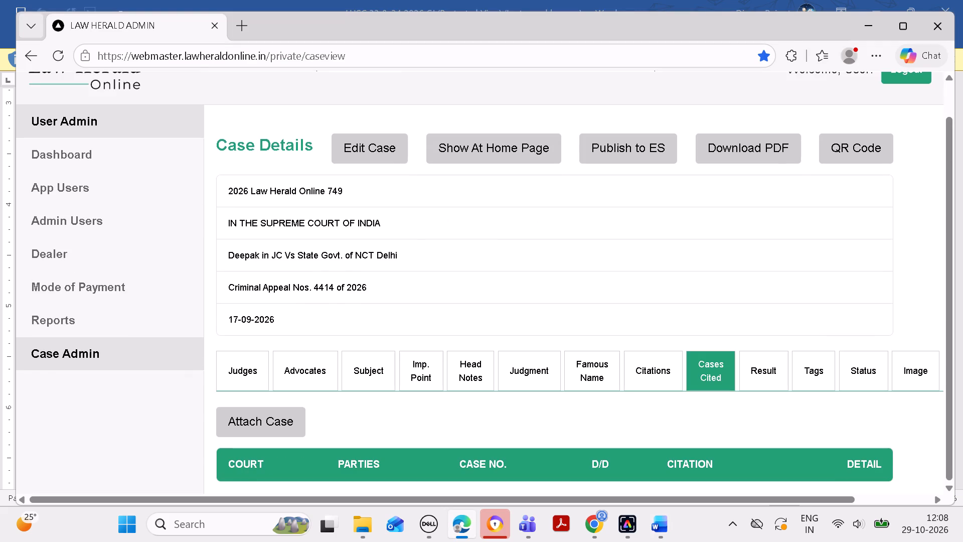
scroll(703, 313, down, 4)
click(267, 413)
click(397, 162)
key(ctrl+c)
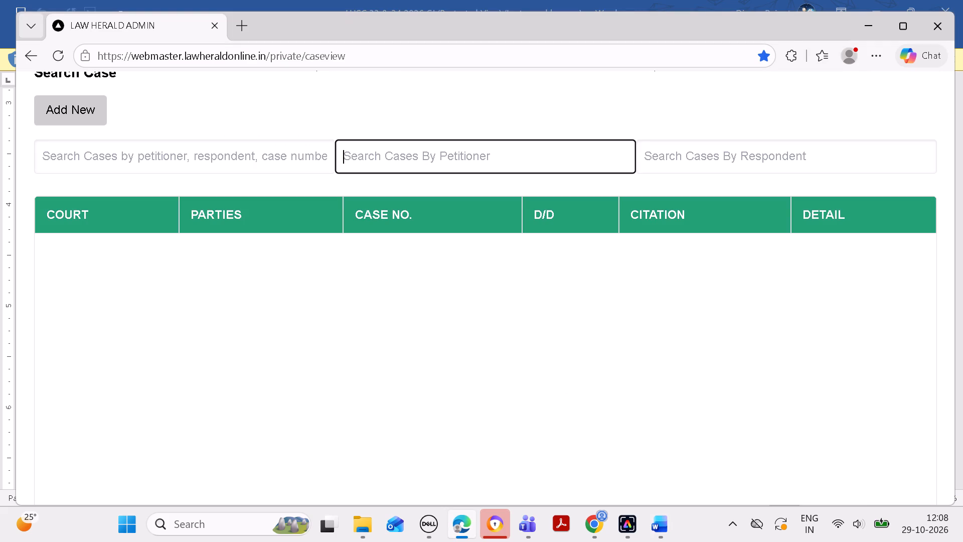
key(ctrl+v)
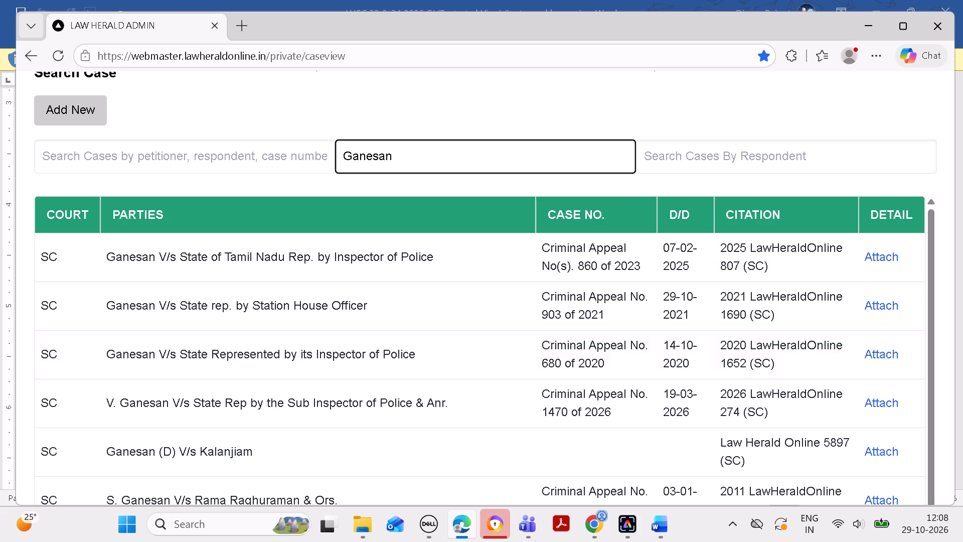
Copy "State represented by its Inspector of Police" from Word, search by that respondent in Edge, and attach the 2020 LawHeraldOnline 1652 (SC) case.
click(670, 521)
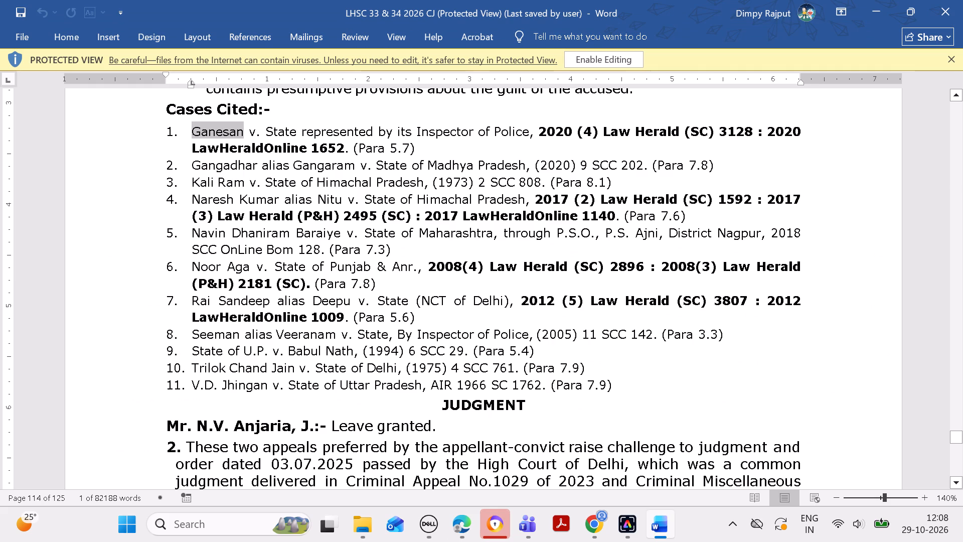
drag(267, 126, 494, 126)
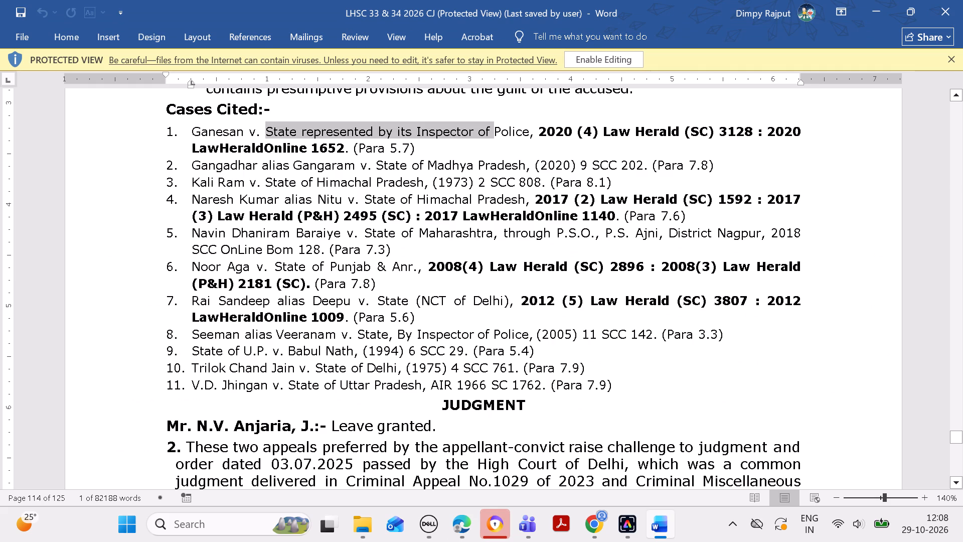
drag(494, 126, 503, 126)
key(ctrl+c)
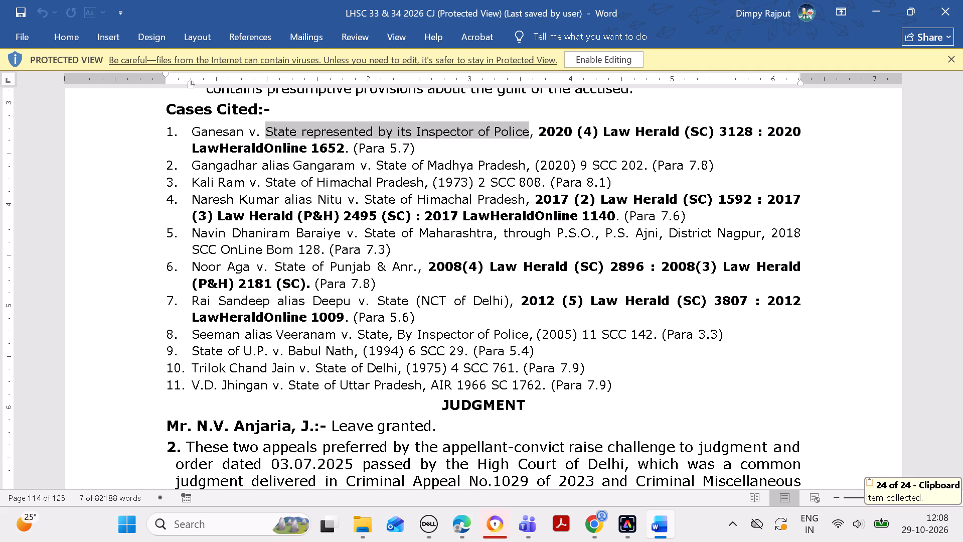
click(473, 524)
click(466, 526)
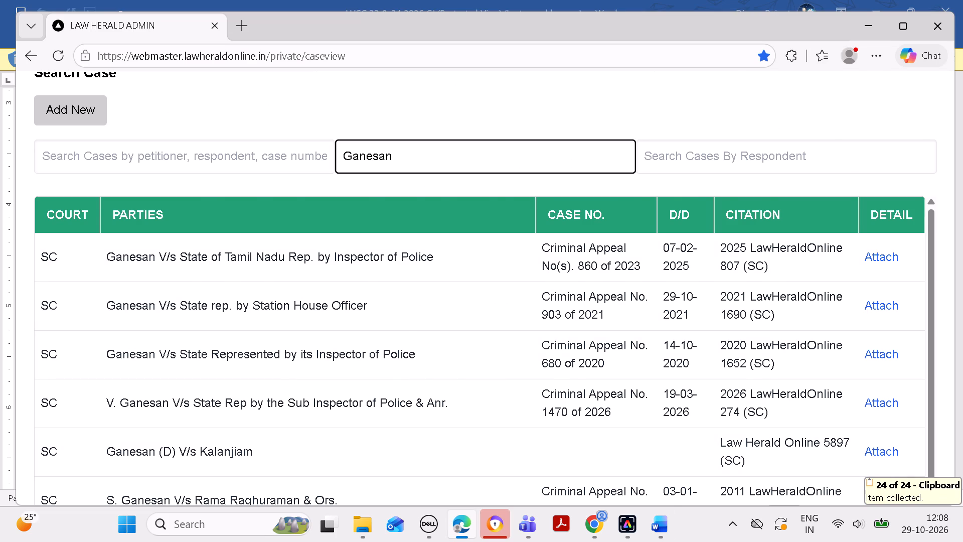
click(667, 522)
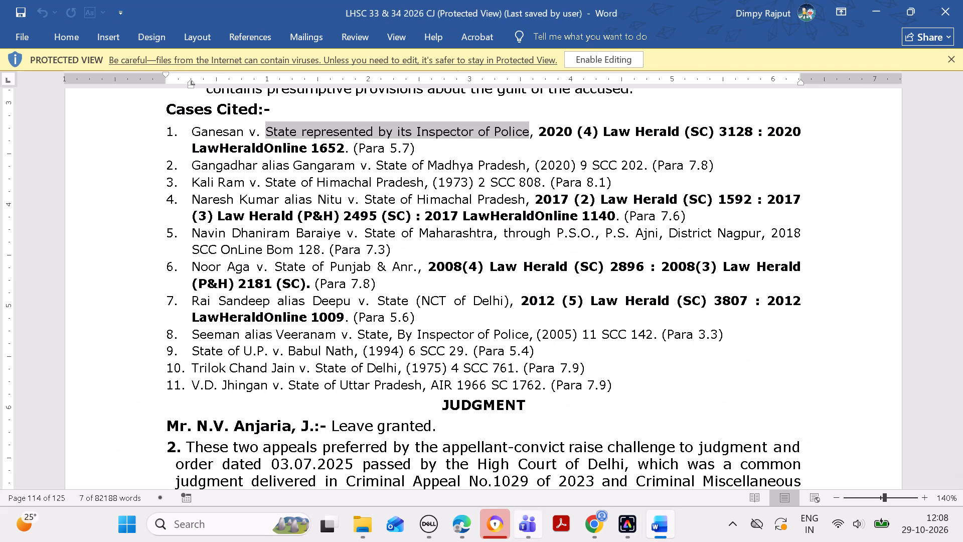
click(477, 524)
click(690, 162)
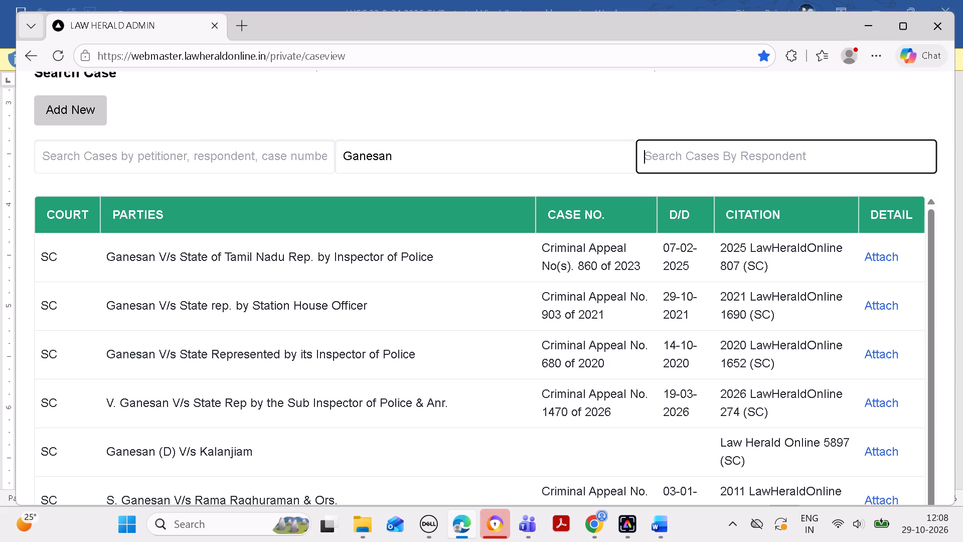
key(ctrl+v)
click(887, 401)
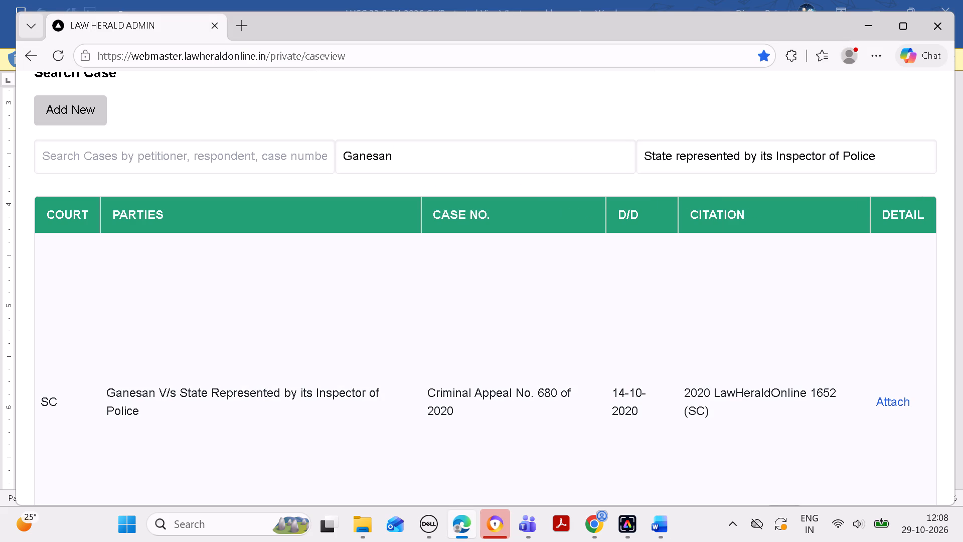
click(631, 158)
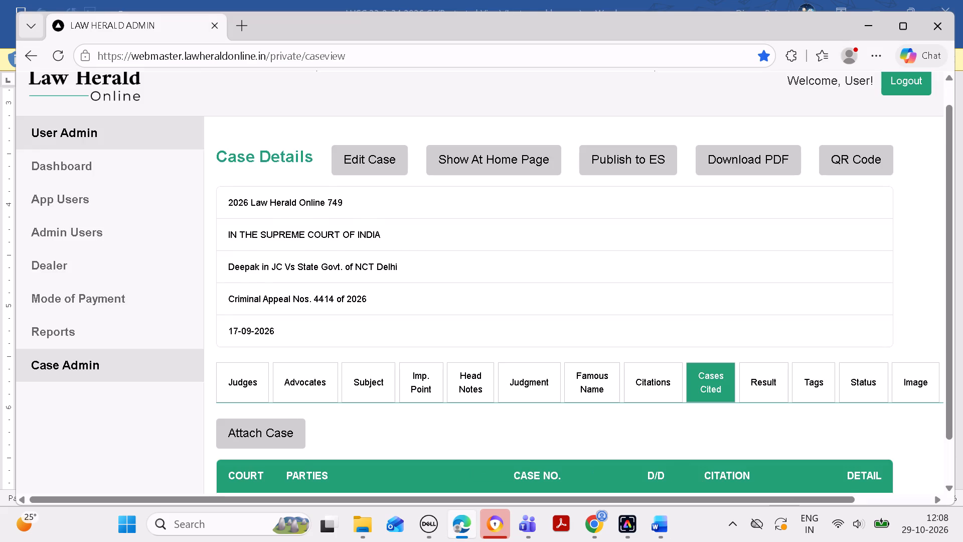
scroll(604, 351, down, 5)
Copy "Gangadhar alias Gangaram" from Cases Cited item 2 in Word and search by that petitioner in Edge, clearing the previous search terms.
click(665, 528)
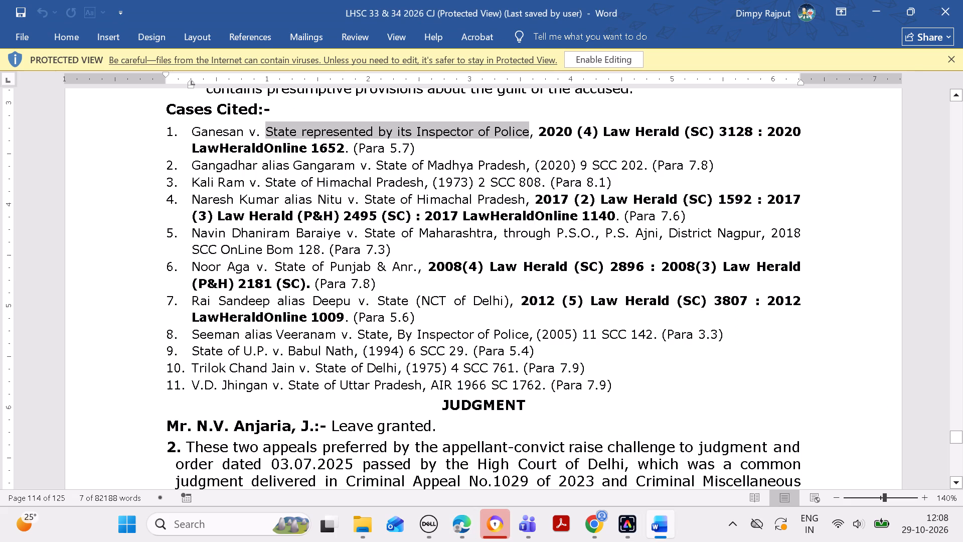
drag(194, 164, 288, 171)
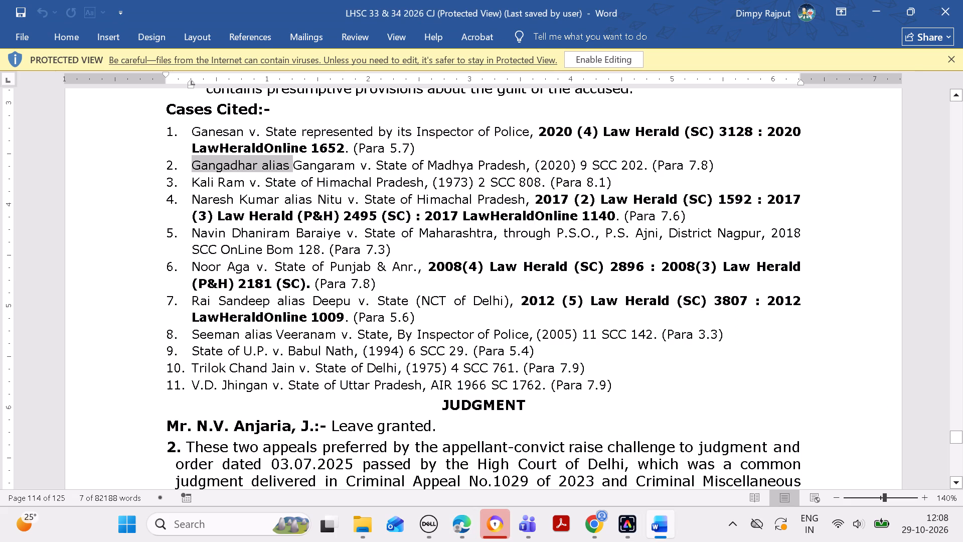
drag(288, 171, 318, 171)
key(ctrl+c)
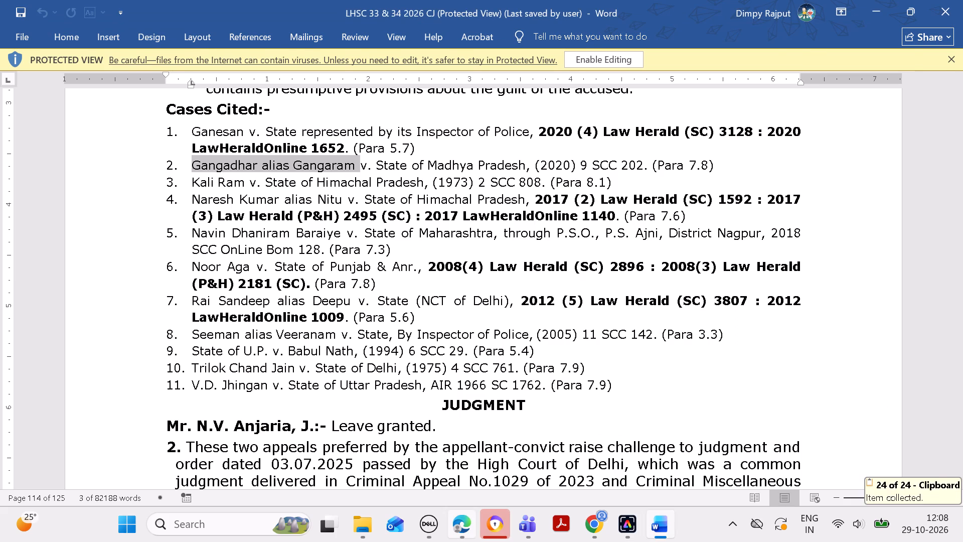
click(465, 530)
click(295, 388)
drag(410, 163, 409, 161)
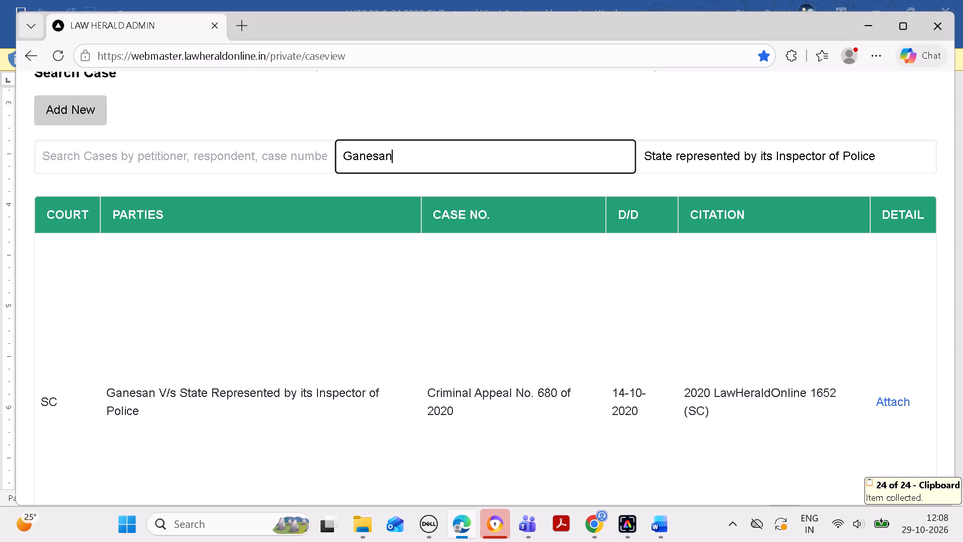
drag(409, 161, 332, 151)
key(BackSpace)
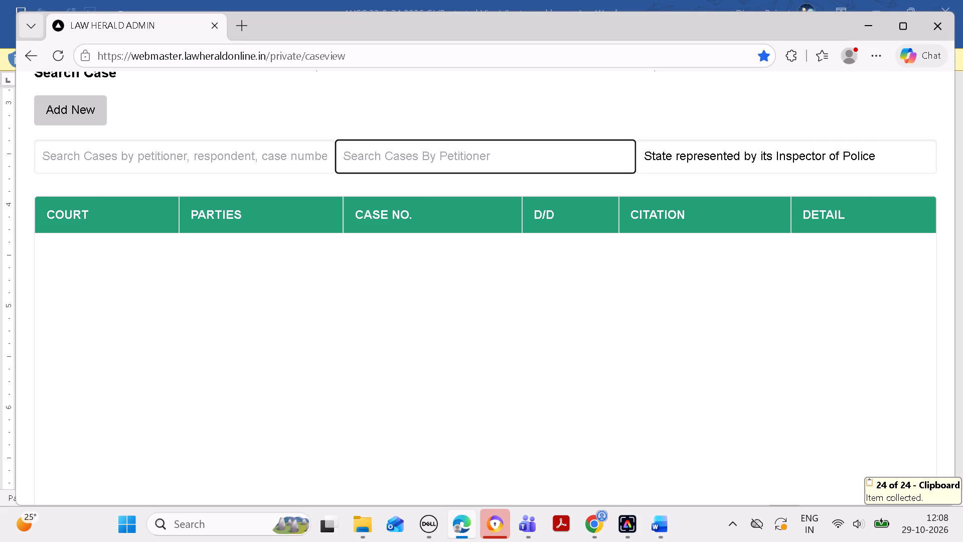
drag(876, 153, 601, 189)
key(BackSpace)
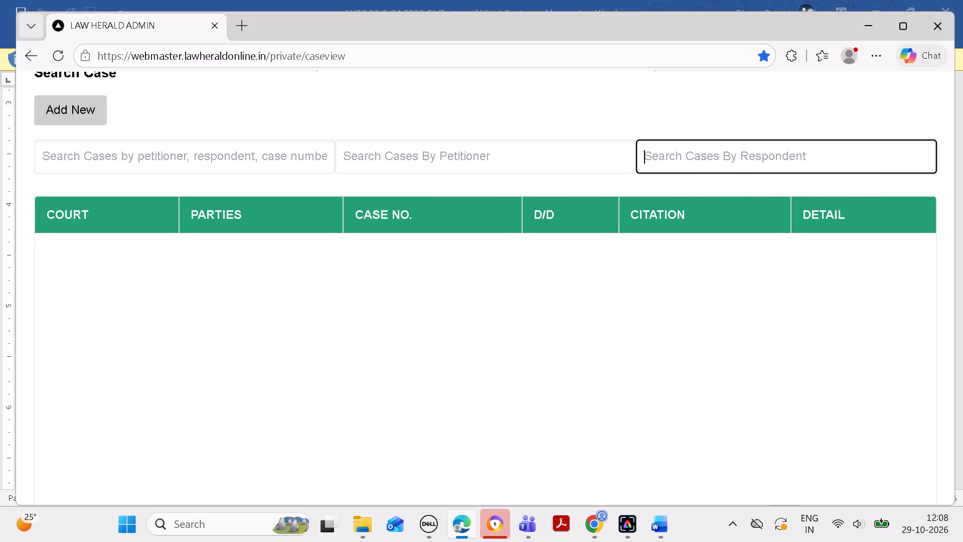
click(516, 160)
key(ctrl+v)
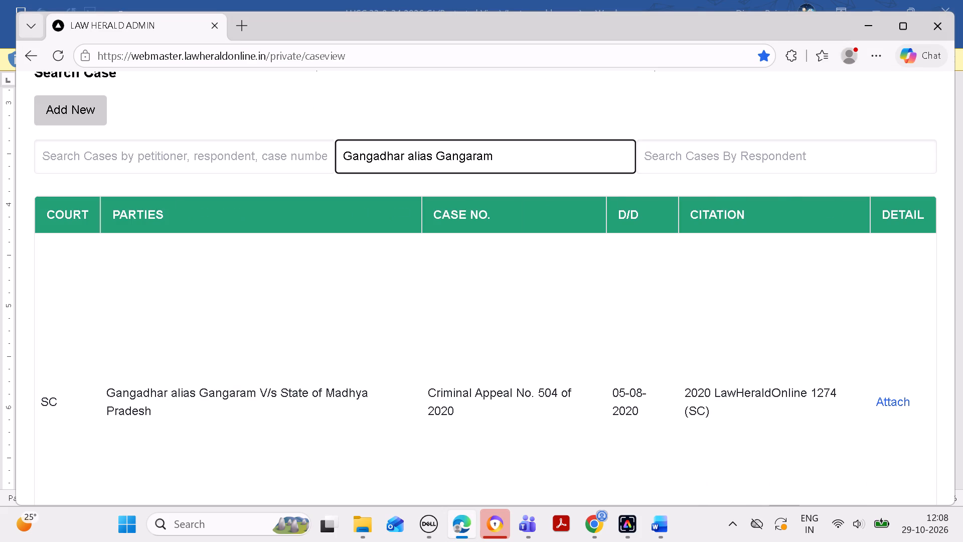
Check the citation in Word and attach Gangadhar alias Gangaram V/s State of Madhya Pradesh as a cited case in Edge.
click(659, 531)
click(661, 530)
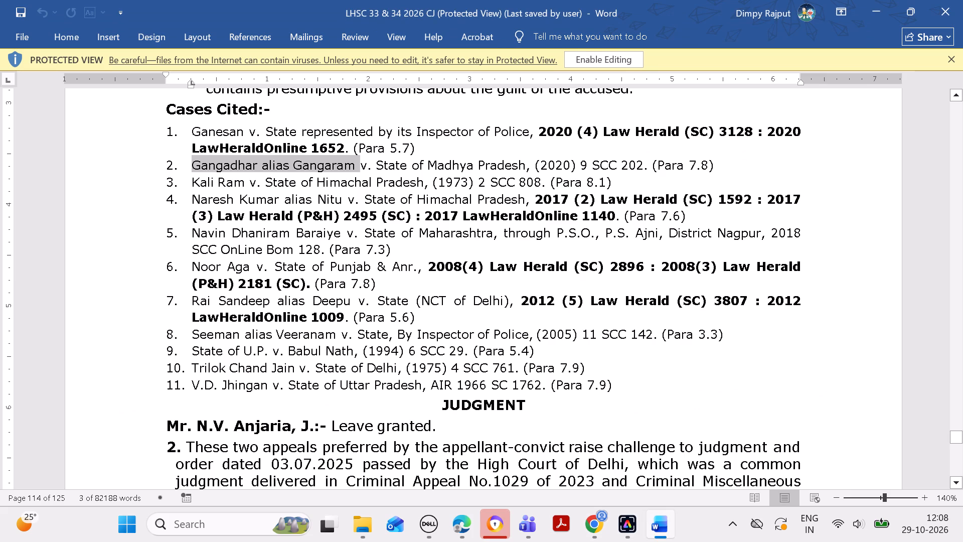
click(466, 518)
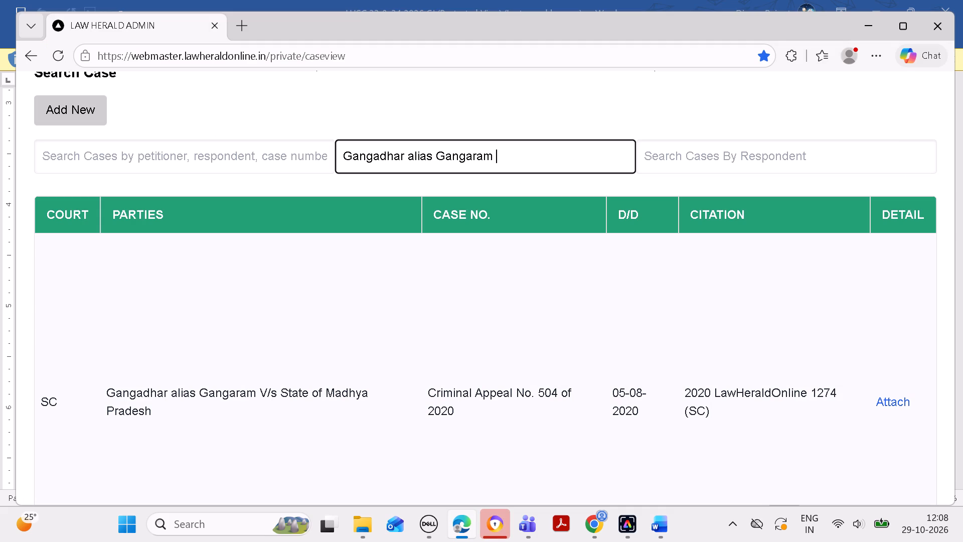
click(894, 402)
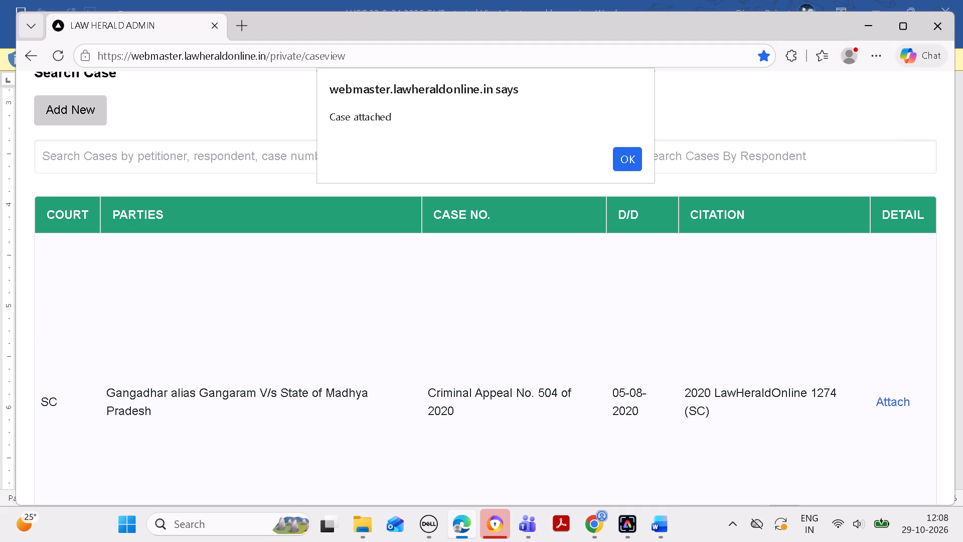
click(628, 162)
scroll(631, 376, down, 6)
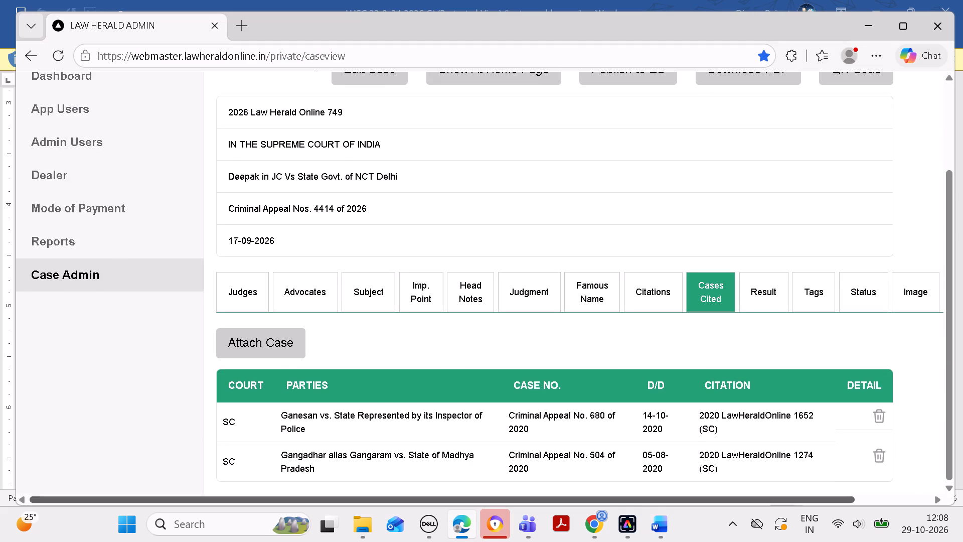
Copy the petitioner's name from Cases Cited item 3 in Word and search for it by petitioner when attaching a case in Edge.
click(661, 524)
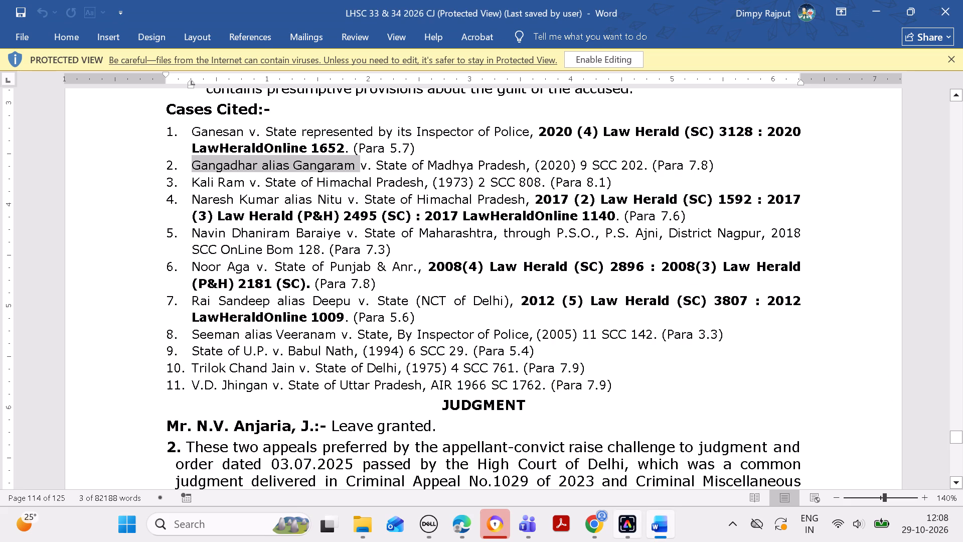
drag(191, 183, 239, 185)
key(ctrl+c)
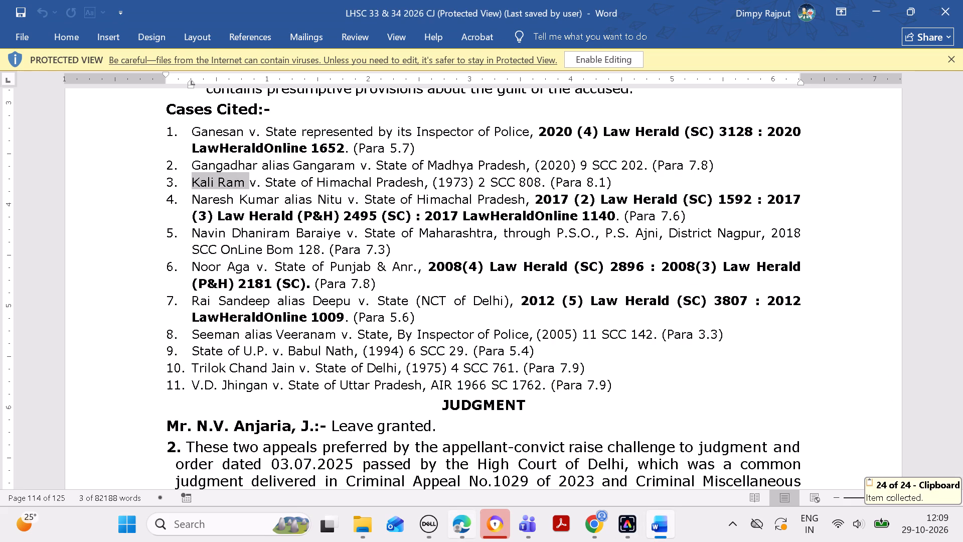
click(461, 523)
click(261, 342)
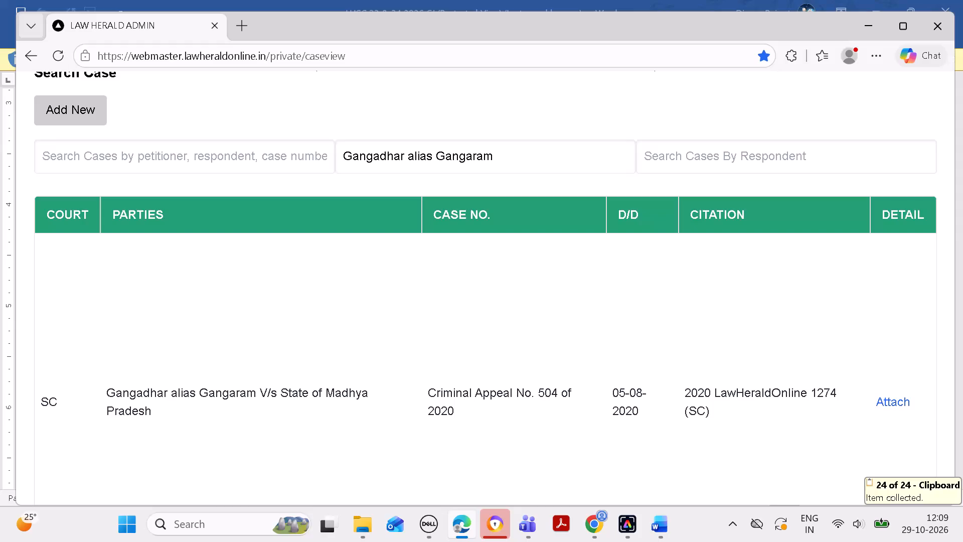
drag(501, 151, 333, 148)
key(BackSpace)
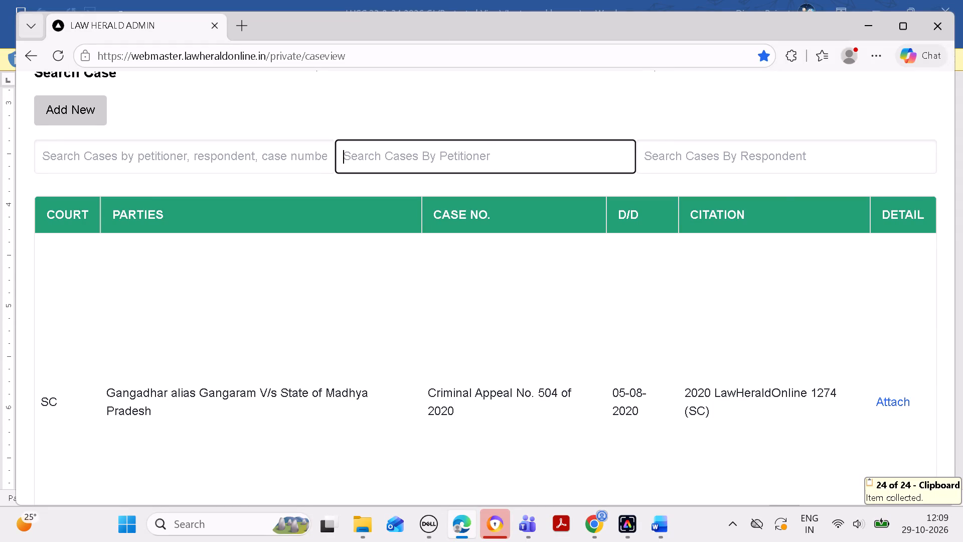
key(ctrl+v)
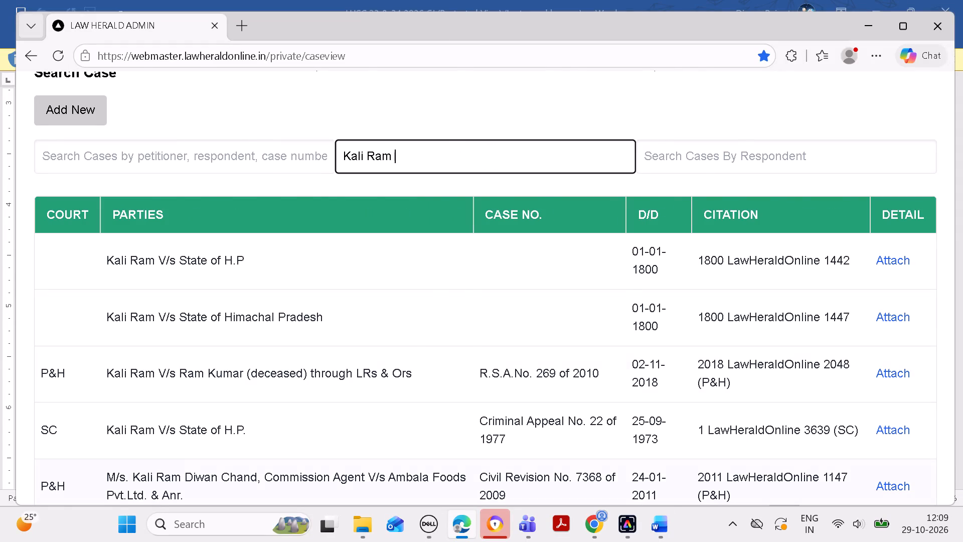
Check item 3 in Word and attach the State of Himachal Pradesh case, 1800 LawHeraldOnline 1447, as a cited case in Edge.
click(668, 518)
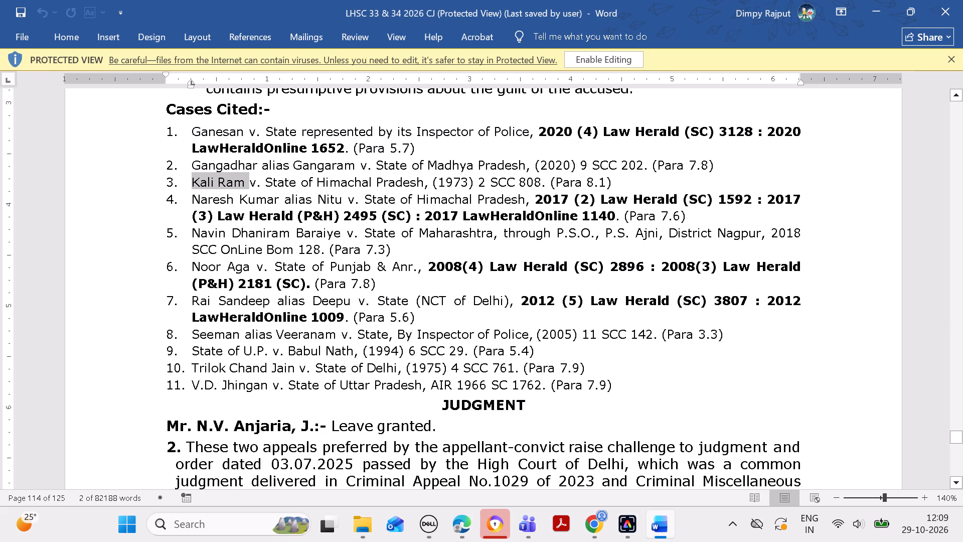
click(460, 519)
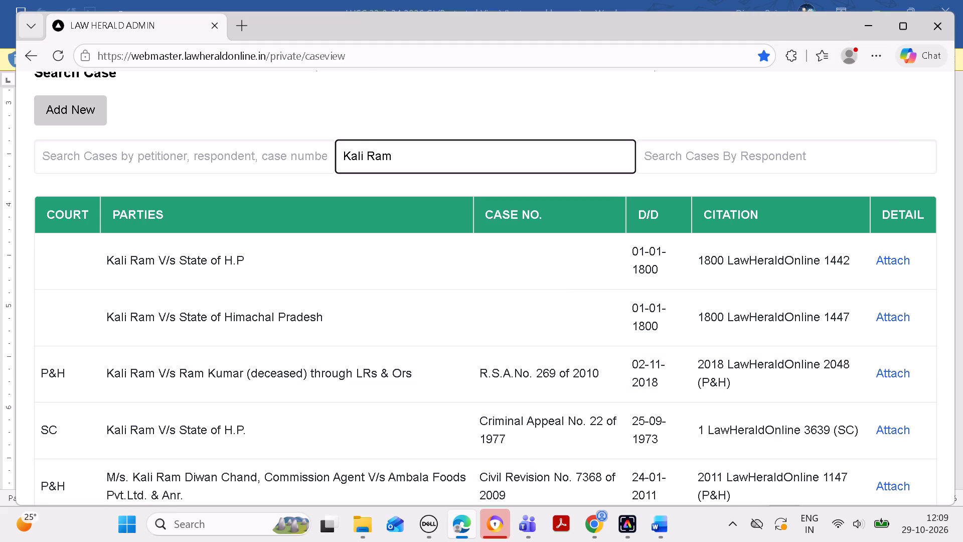
click(900, 316)
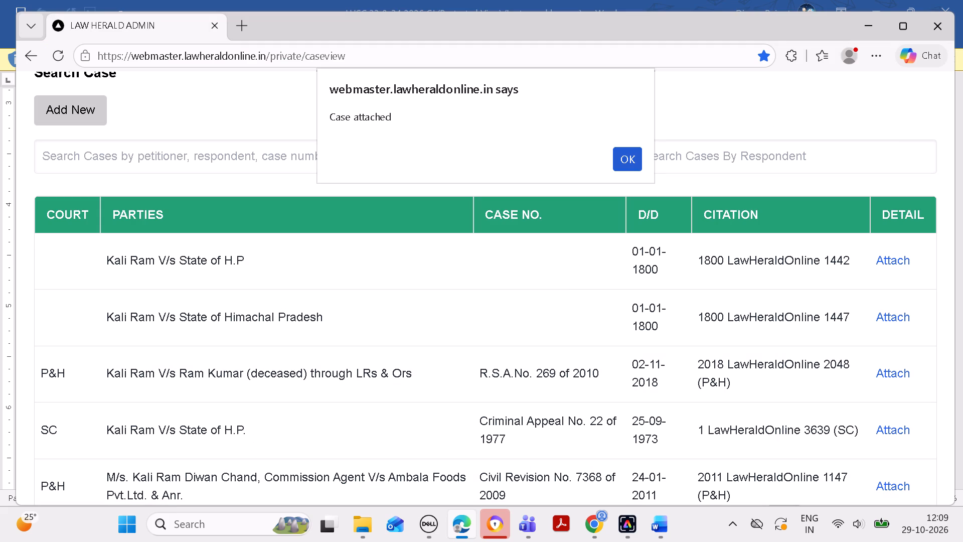
click(615, 161)
scroll(579, 306, down, 5)
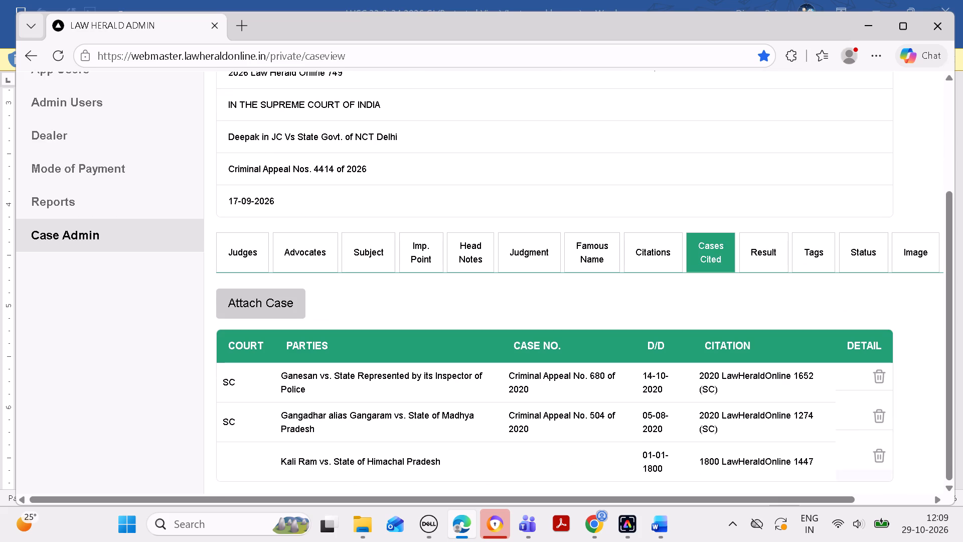
Copy the petitioner's name from Cases Cited item 4 in Word and search by that petitioner in Edge, replacing the previous search term.
click(659, 514)
click(656, 510)
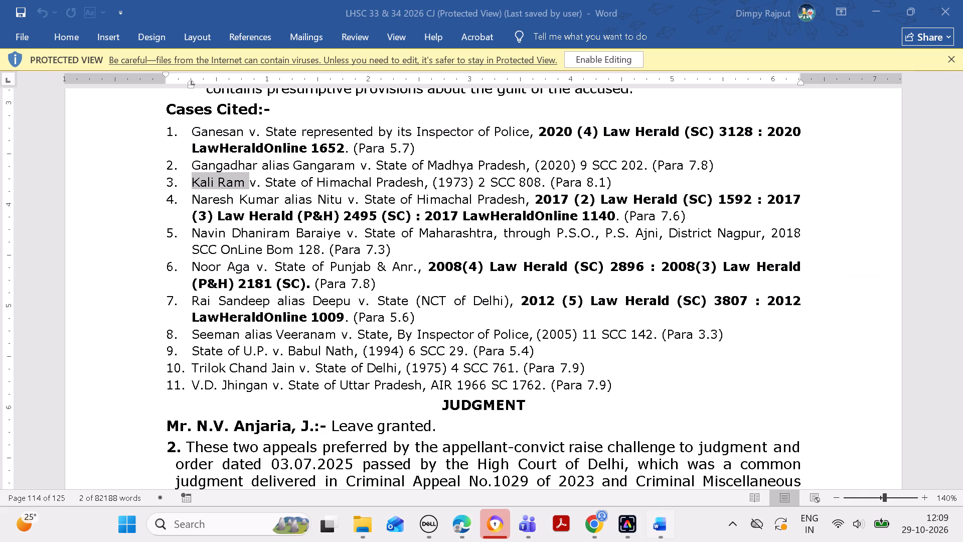
drag(194, 194, 331, 194)
key(ctrl+c)
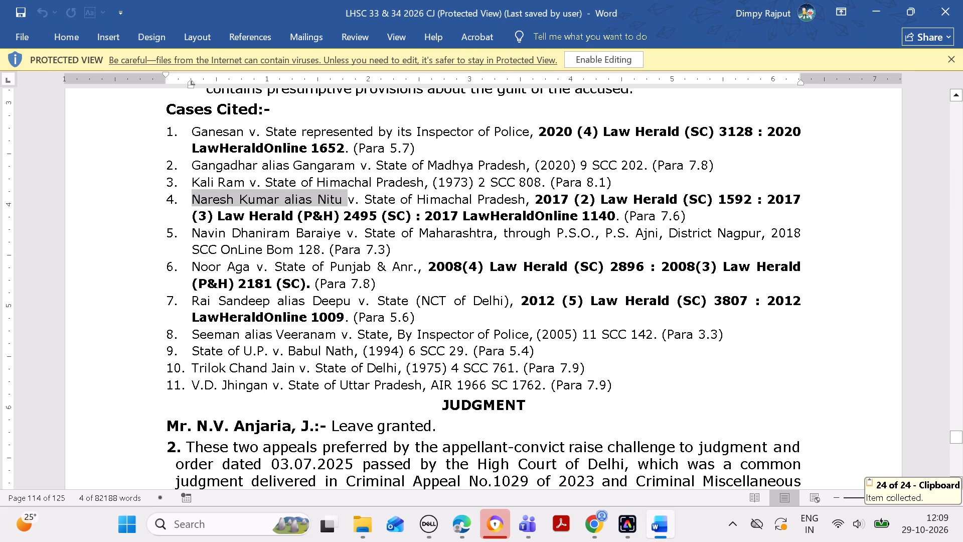
click(462, 516)
click(272, 304)
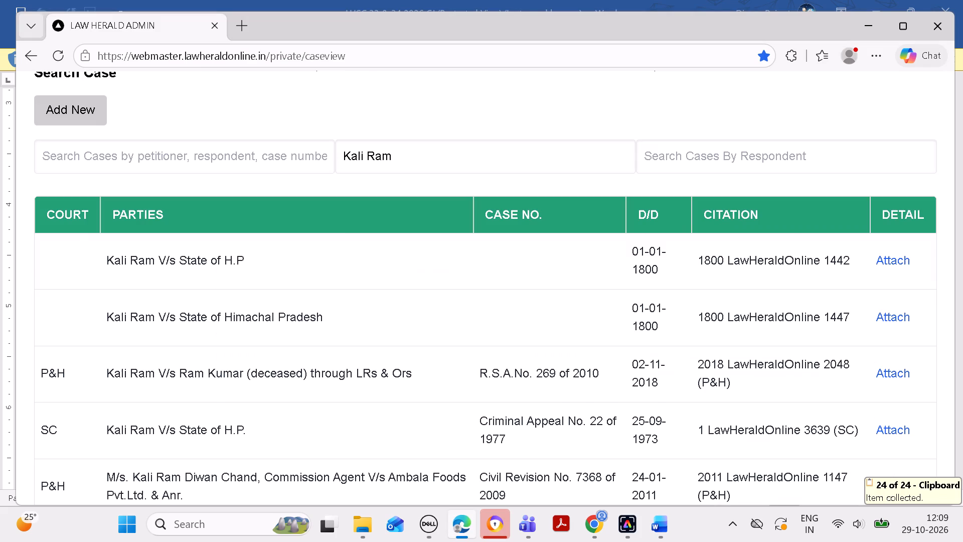
drag(498, 162, 315, 184)
key(BackSpace)
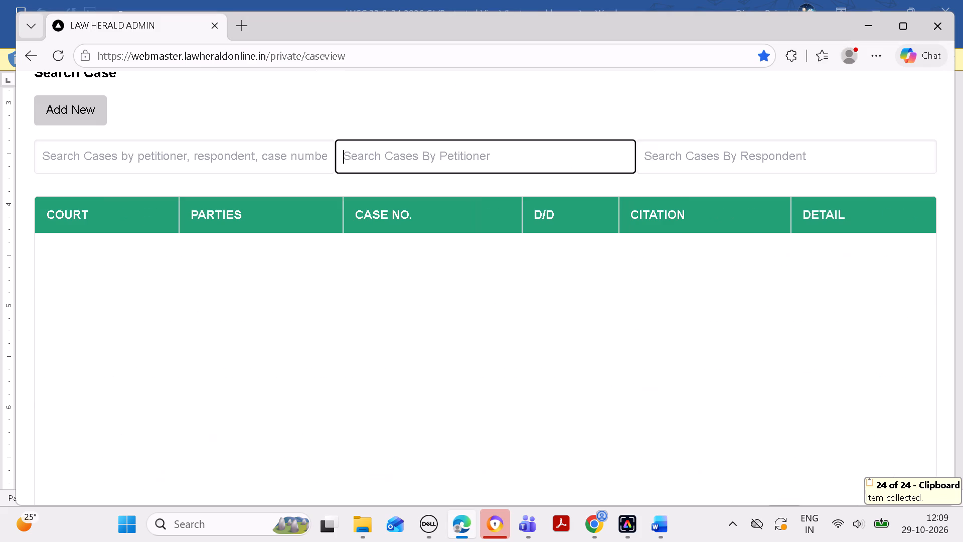
key(ctrl+v)
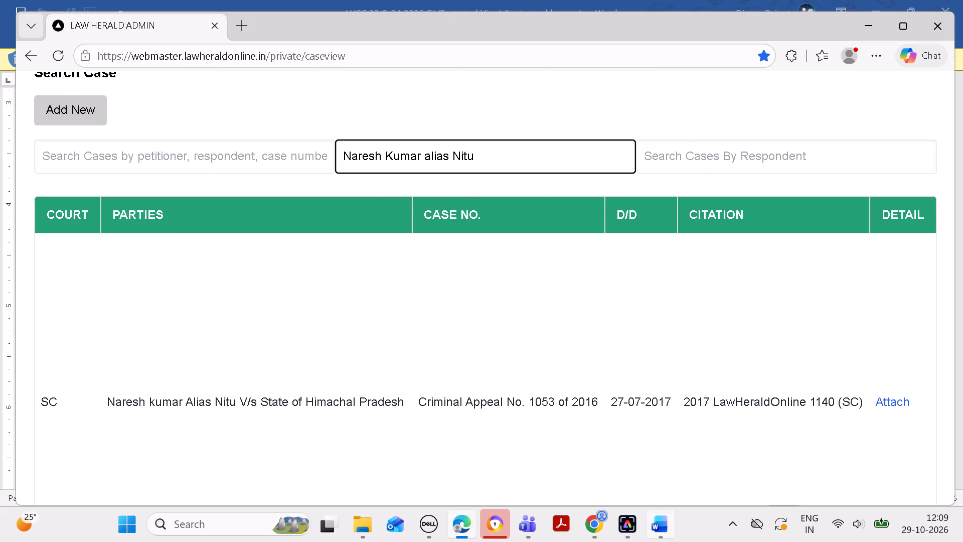
Check item 4's citation in Word and attach the 2017 LawHeraldOnline 1140 (SC) case as a cited case in Edge.
click(667, 512)
click(464, 527)
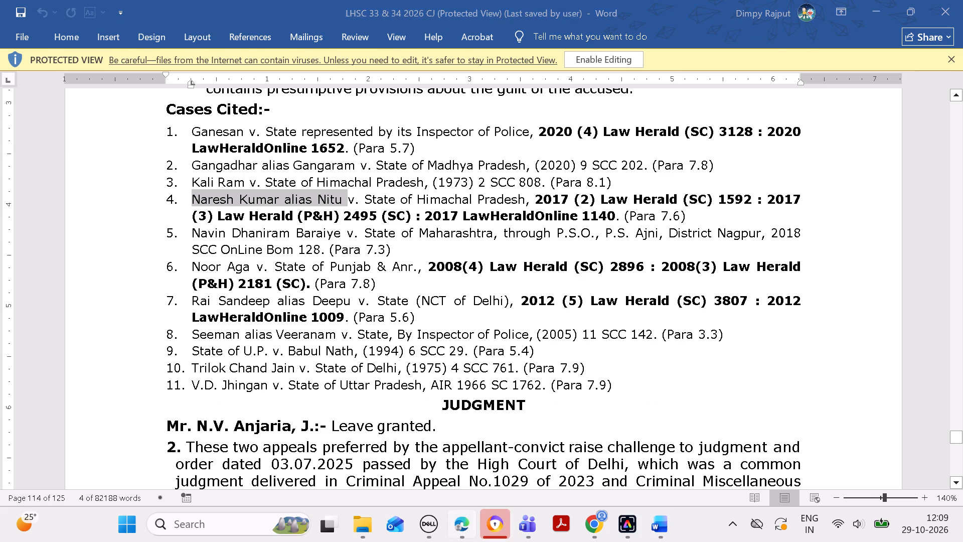
click(886, 397)
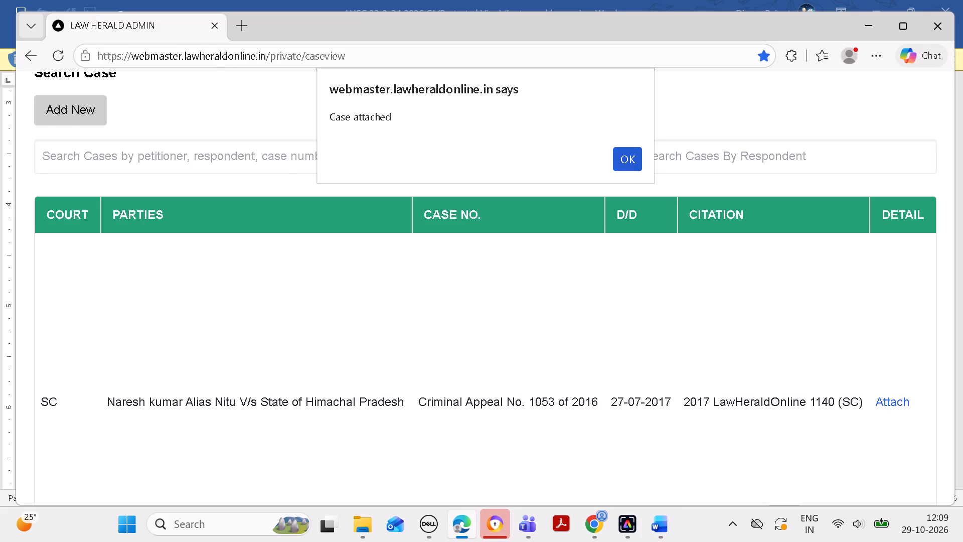
click(623, 155)
scroll(578, 310, down, 5)
Copy the petitioner's name from Cases Cited item 5 in Word and search by that petitioner in Edge, removing the trailing space.
click(661, 523)
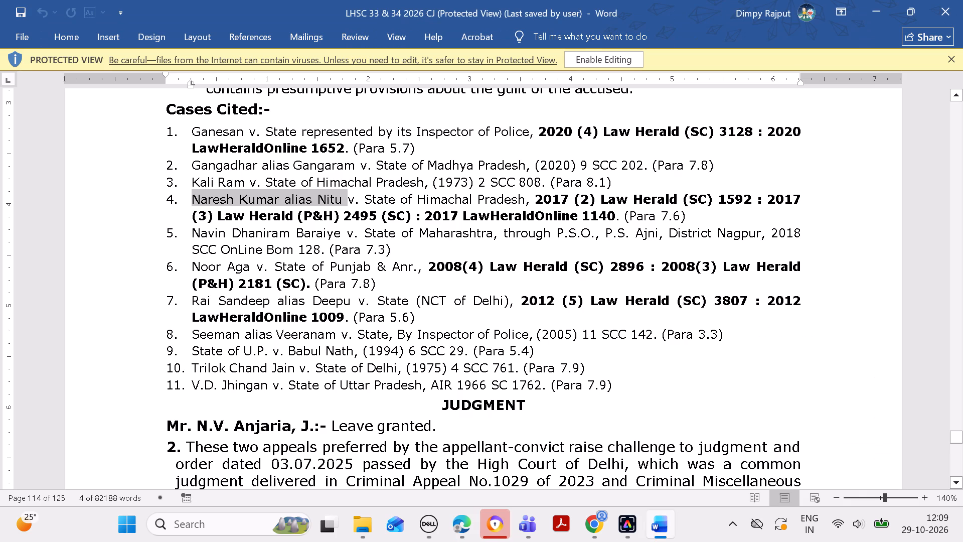
drag(189, 232, 222, 231)
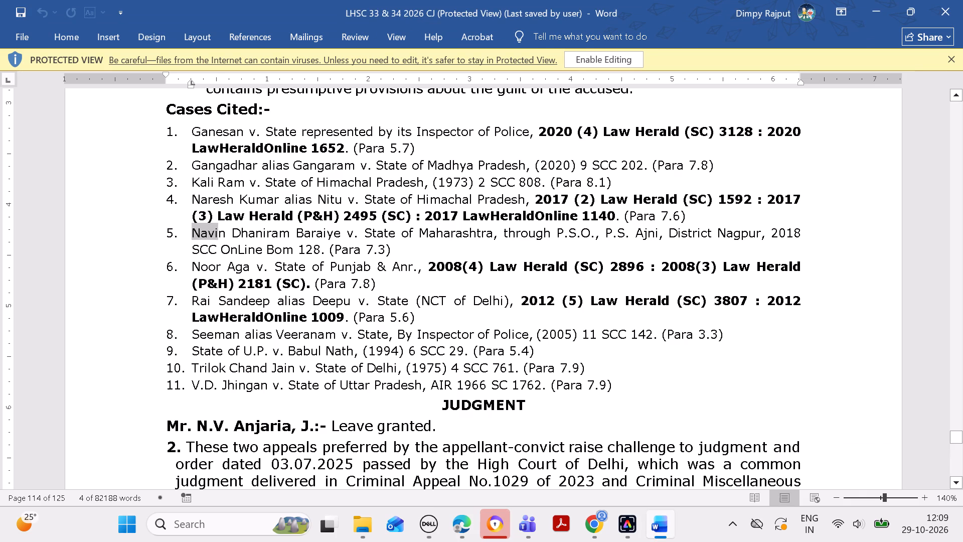
drag(222, 231, 312, 236)
key(ctrl+c)
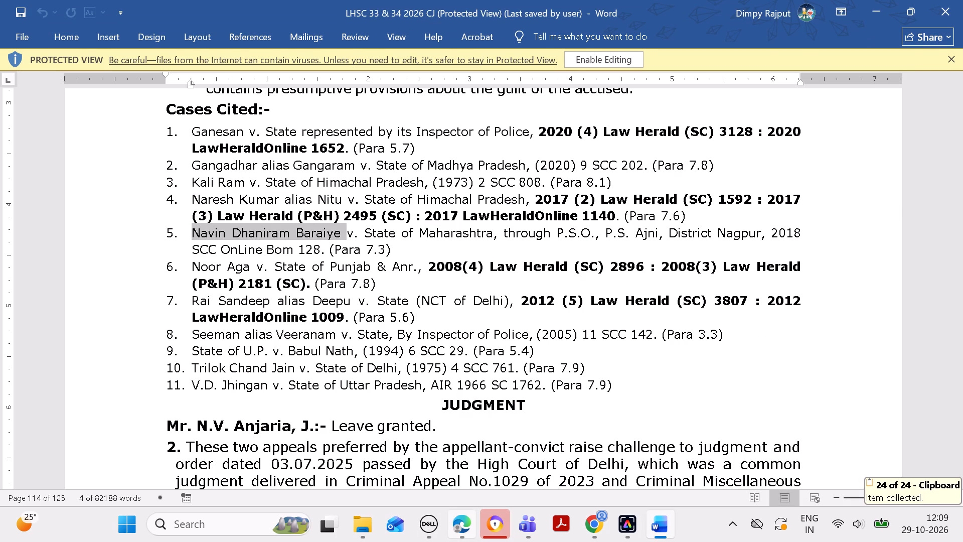
click(454, 523)
click(264, 256)
drag(484, 148, 461, 148)
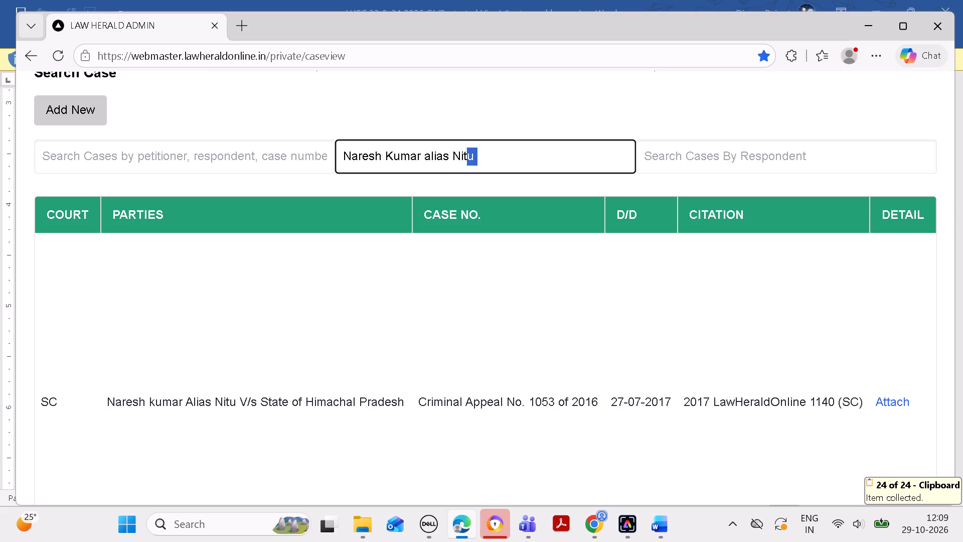
drag(461, 148, 322, 166)
key(BackSpace)
key(ctrl+v)
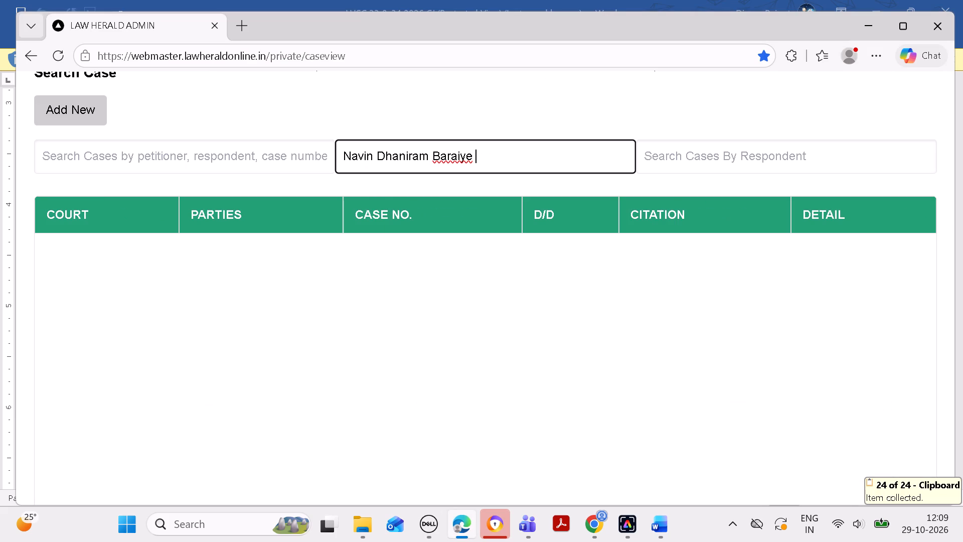
key(BackSpace)
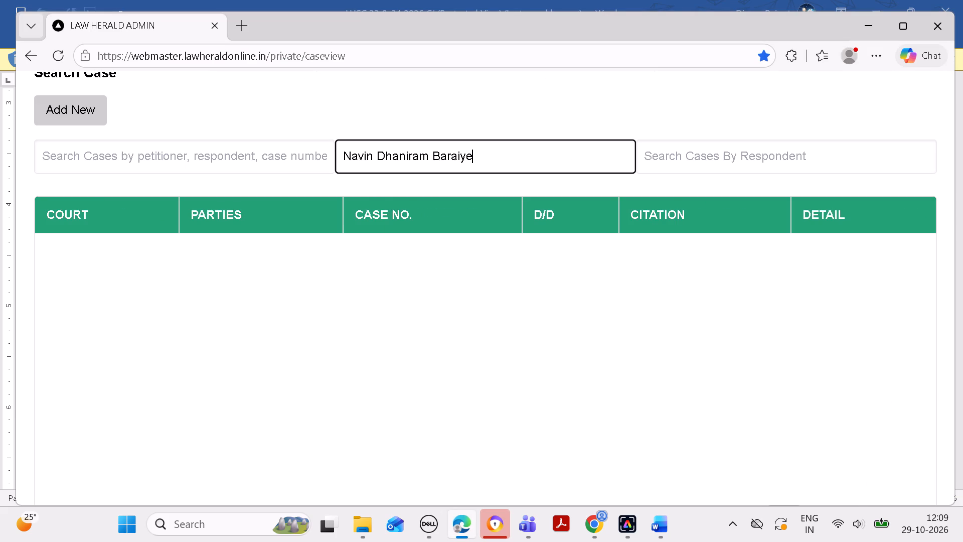
Start a new case entry and fill in the petitioner with the copied name from Cases Cited item 5.
click(89, 113)
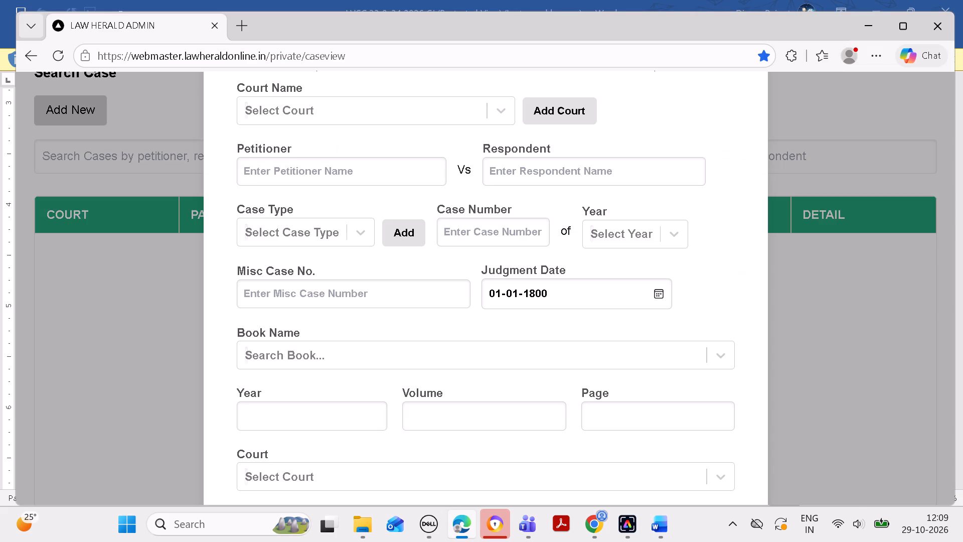
click(321, 183)
key(ctrl+v)
Copy "State of Maharashtra, through P.S.O., P.S. Ajni, District Nagpur" from item 5 in Word and enter it as the new case's respondent in Edge.
click(653, 521)
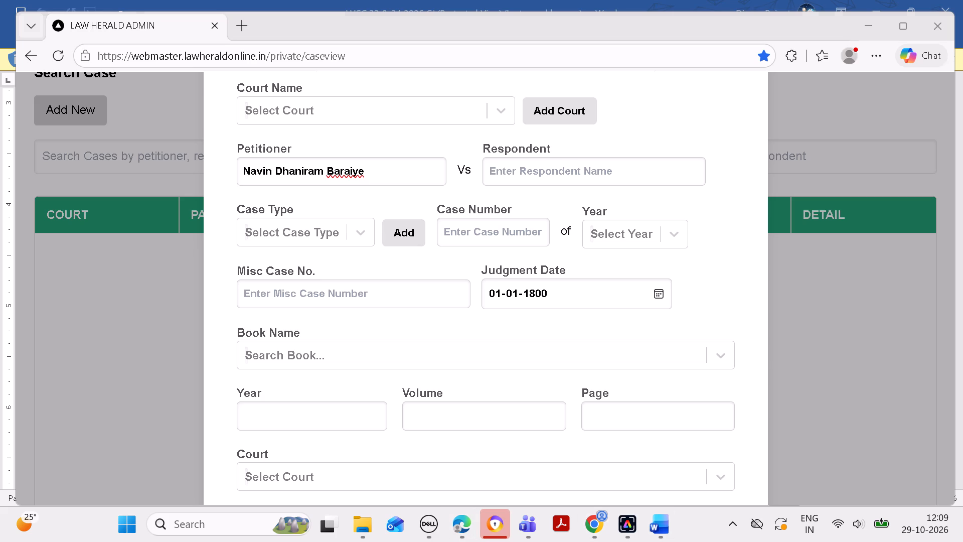
click(656, 532)
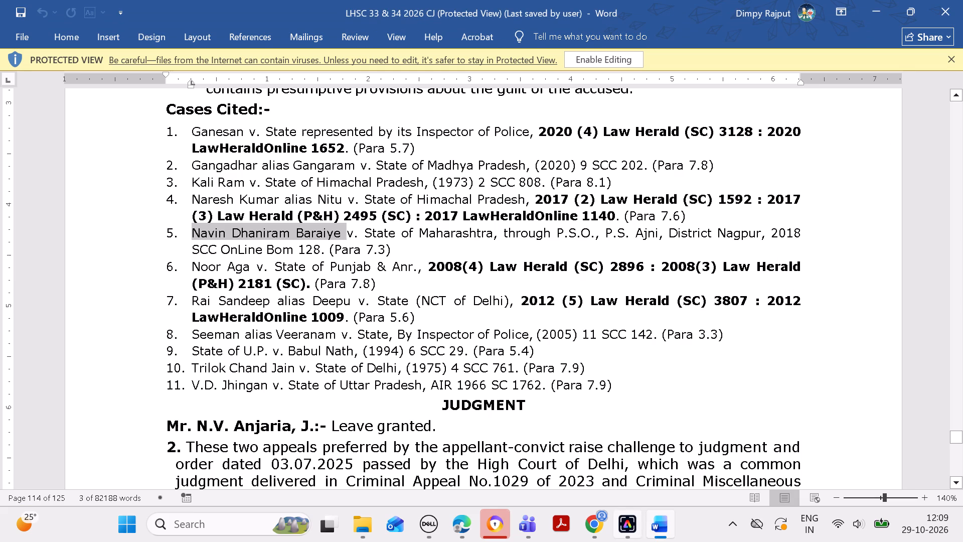
drag(363, 230, 487, 227)
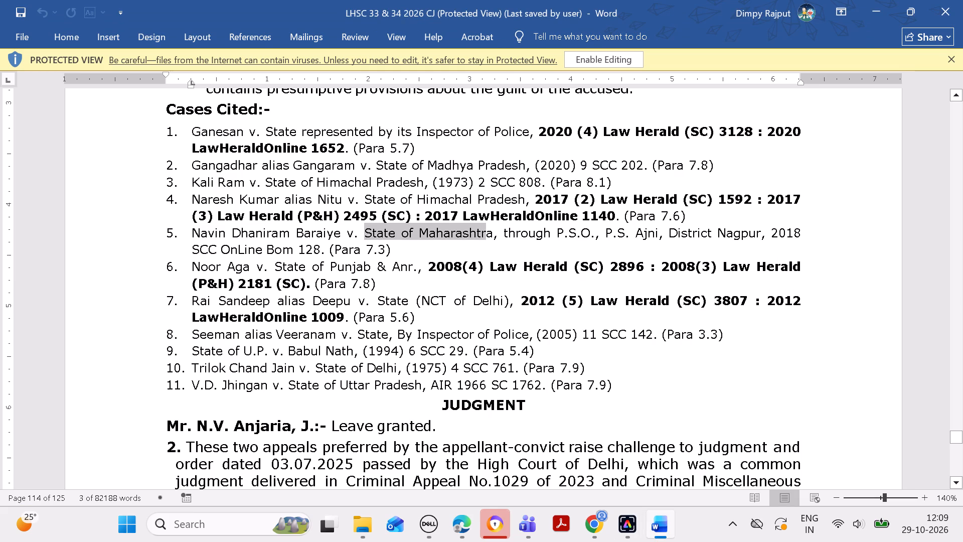
drag(487, 227, 498, 226)
drag(498, 226, 550, 230)
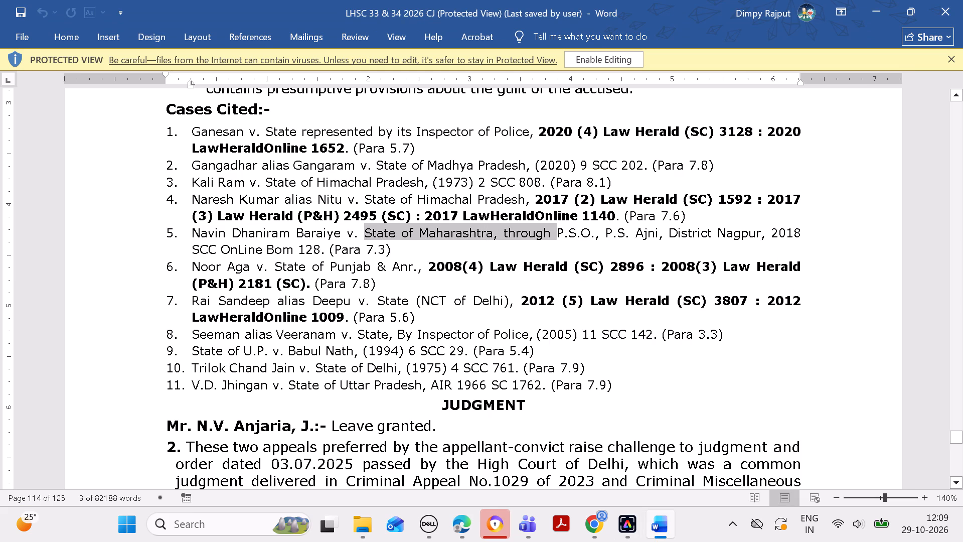
drag(550, 230, 625, 232)
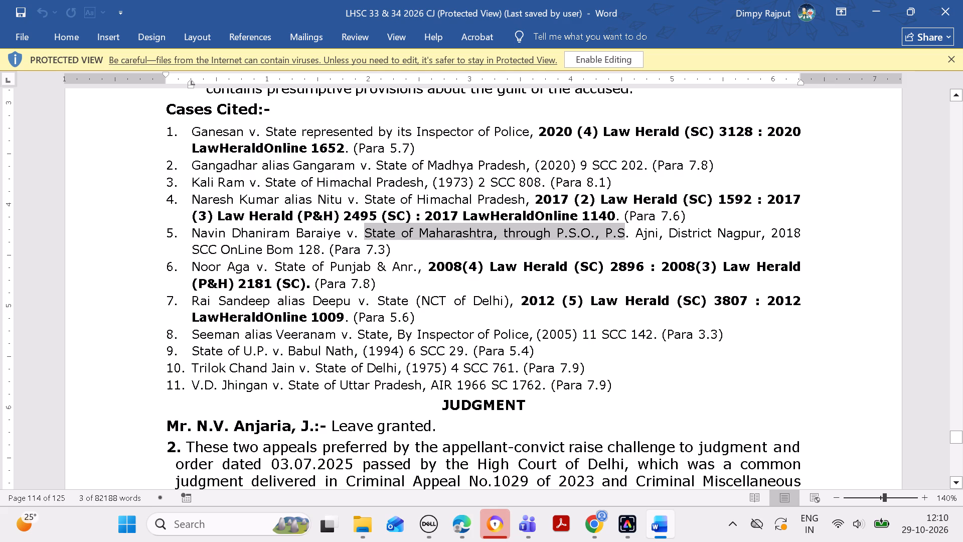
drag(625, 232, 719, 238)
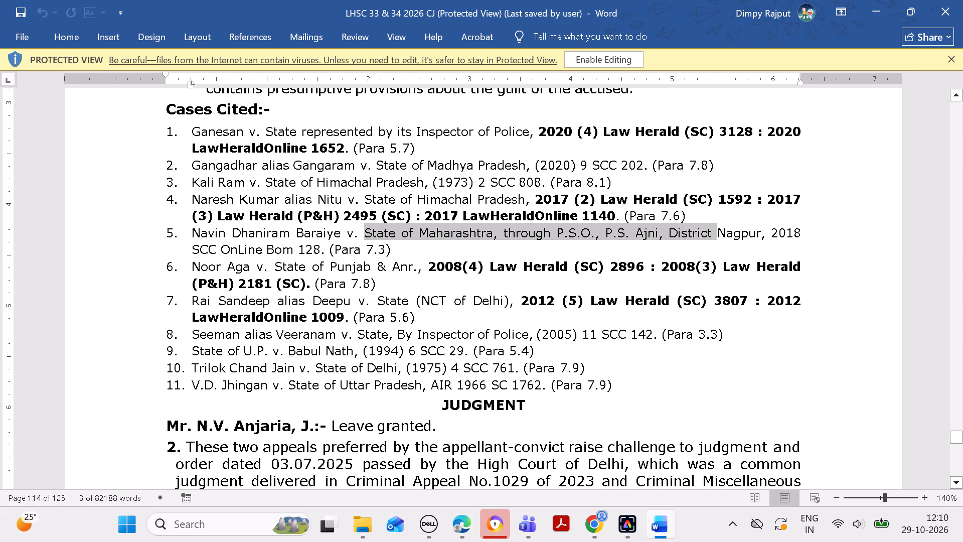
drag(719, 238, 740, 238)
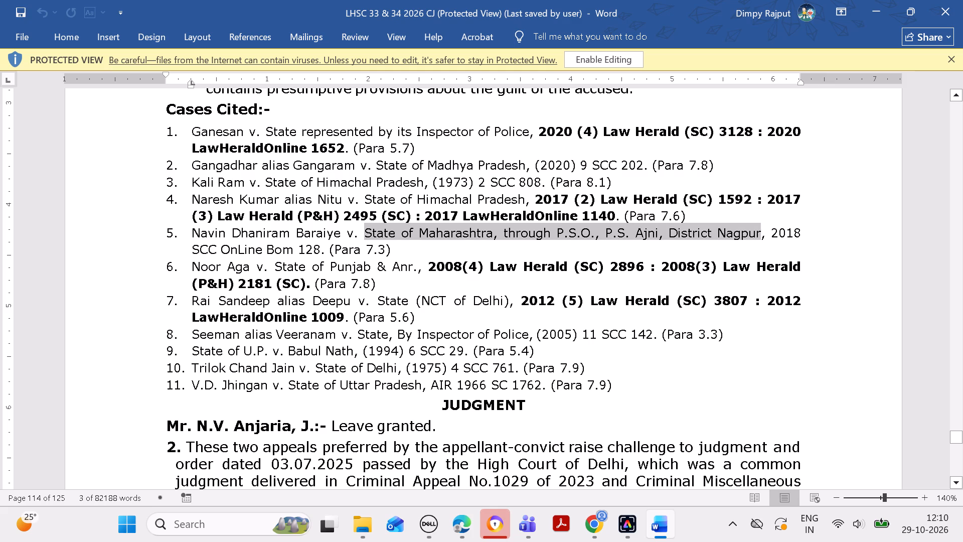
drag(740, 238, 740, 240)
key(ctrl+c)
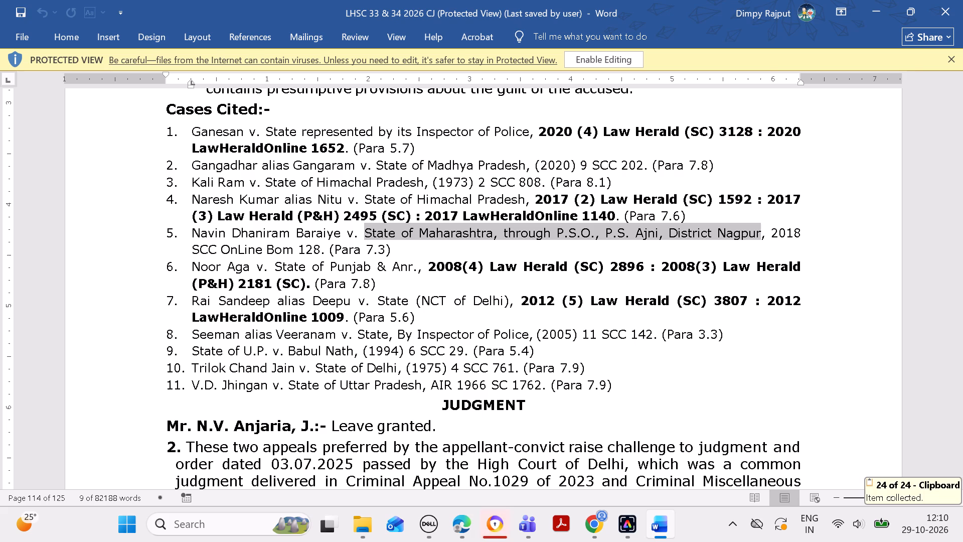
click(466, 520)
click(592, 179)
key(ctrl+v)
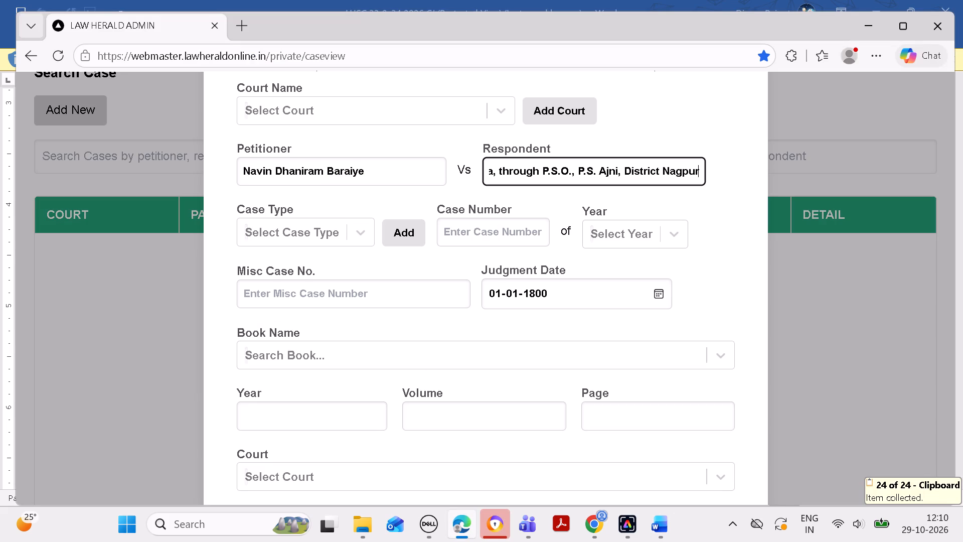
Copy the year 2018 from Cases Cited item 5 in Word and enter it as the new case's citation year in Edge.
click(676, 522)
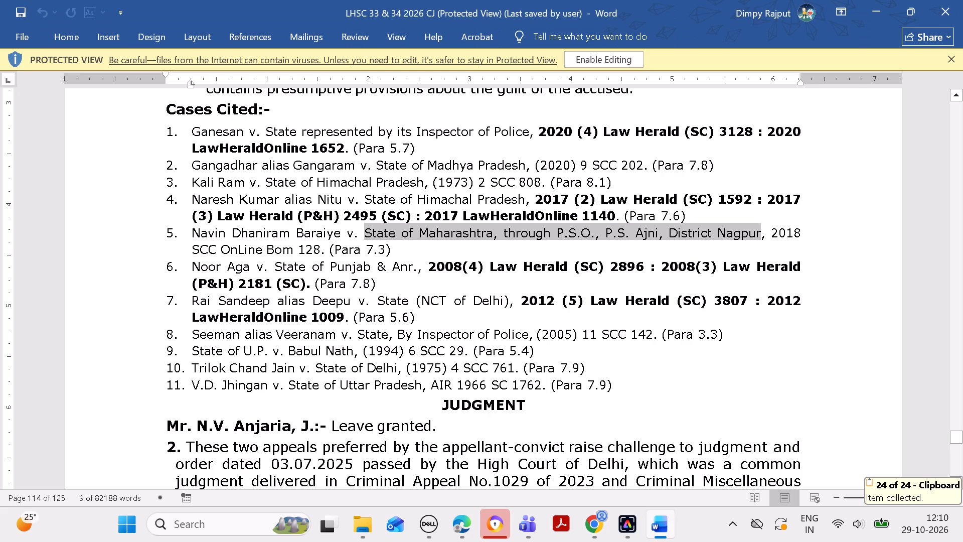
drag(774, 231, 800, 234)
key(ctrl+c)
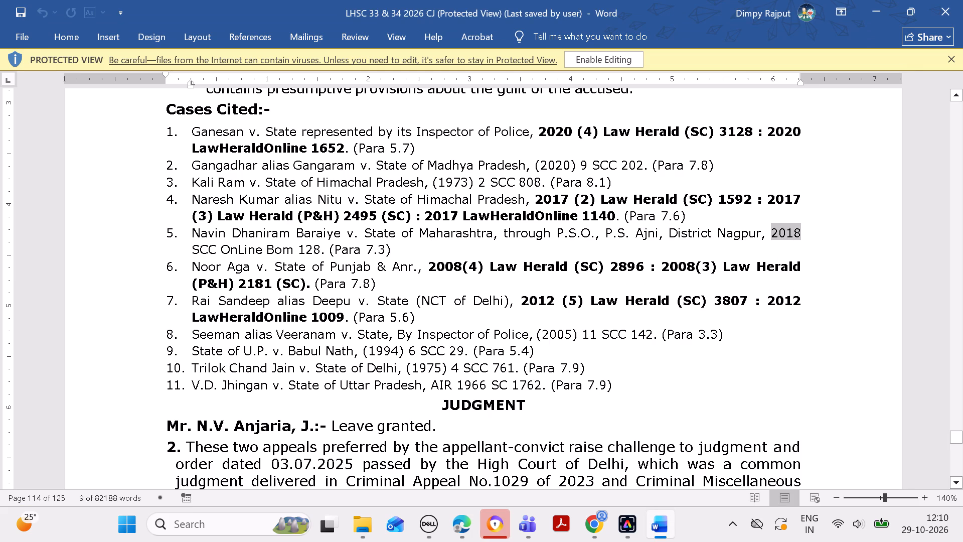
ctrl+click(456, 525)
click(349, 412)
key(ctrl+v)
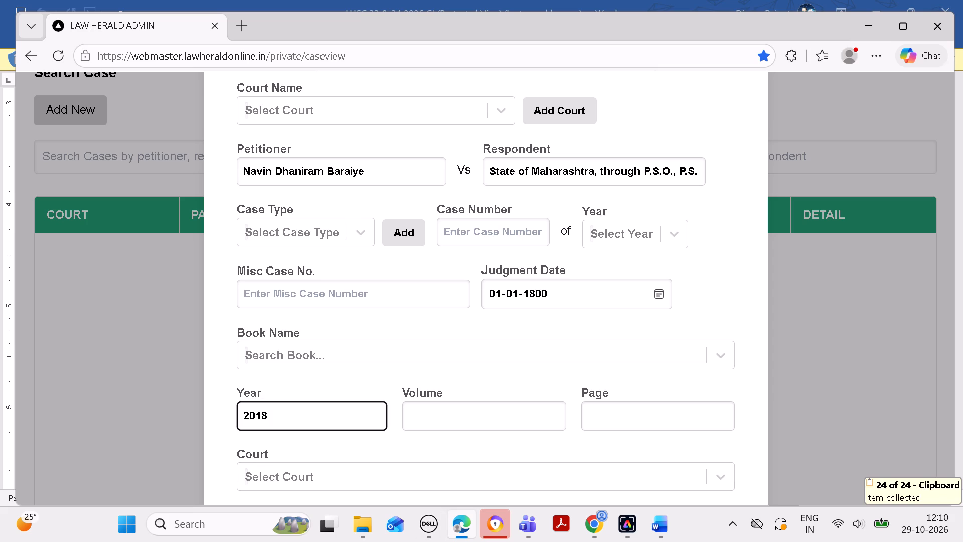
Copy "SCC OnLine Bom" from item 5 in Word and choose it as the new case's book name in Edge.
click(663, 523)
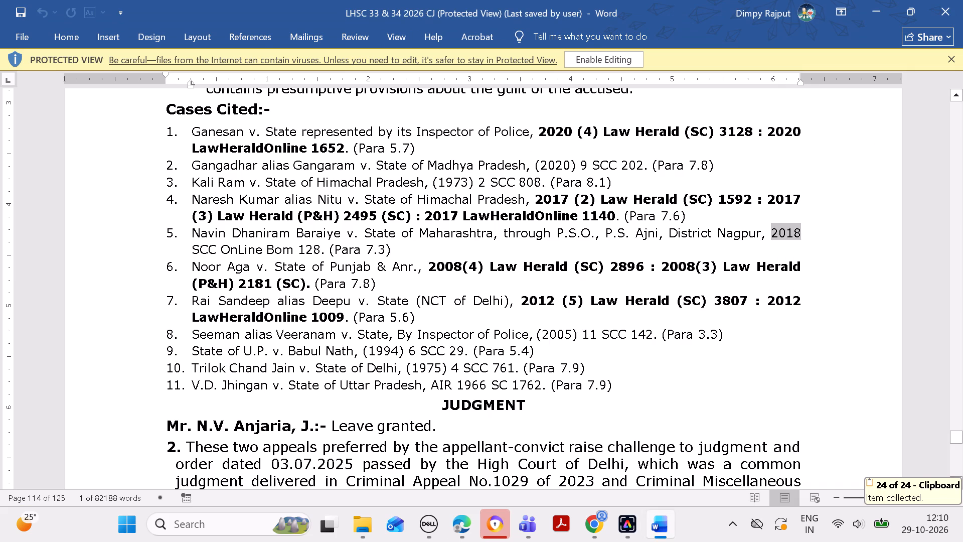
drag(190, 247, 285, 247)
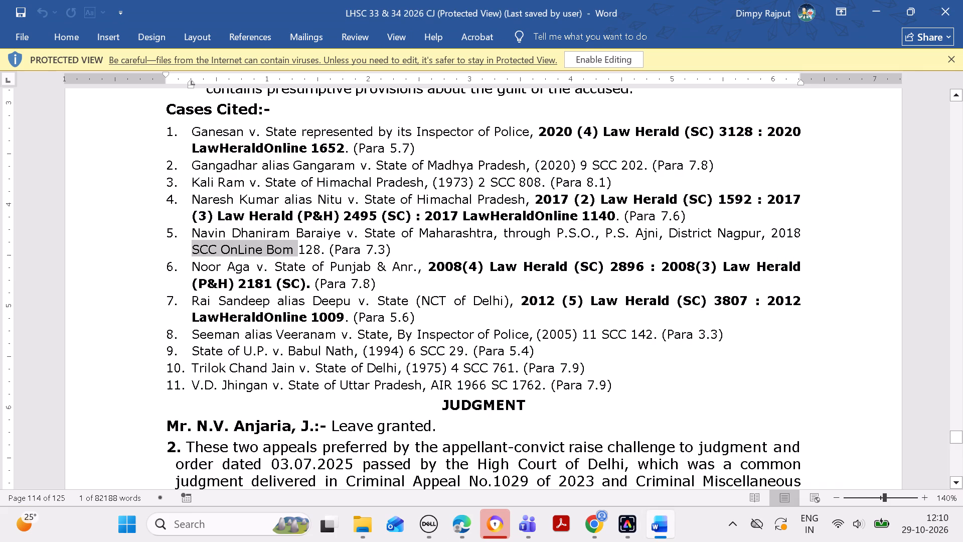
key(ctrl+c)
click(466, 528)
click(406, 354)
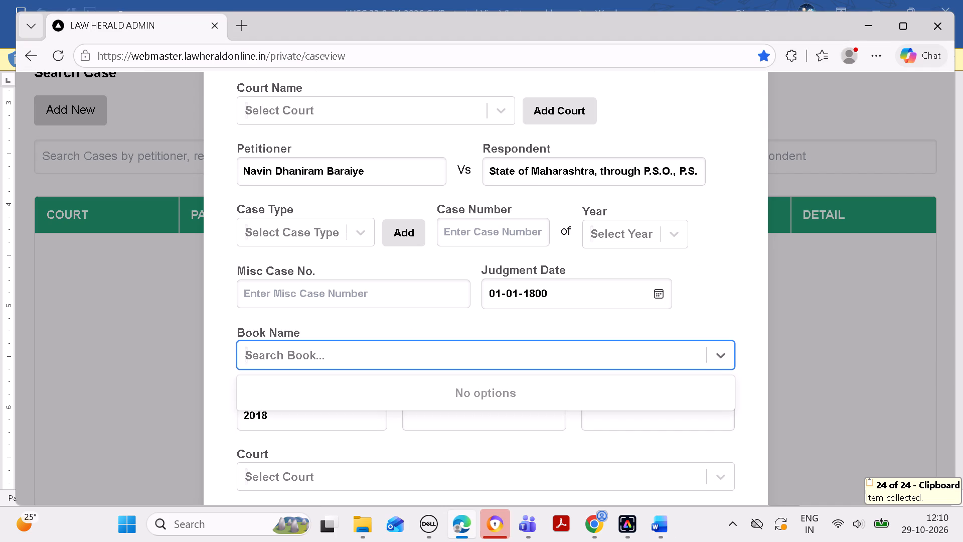
key(ctrl+v)
click(394, 386)
Set the citation volume to "-" and the page to 128, copying the page number from item 5 in Word into Edge.
click(431, 420)
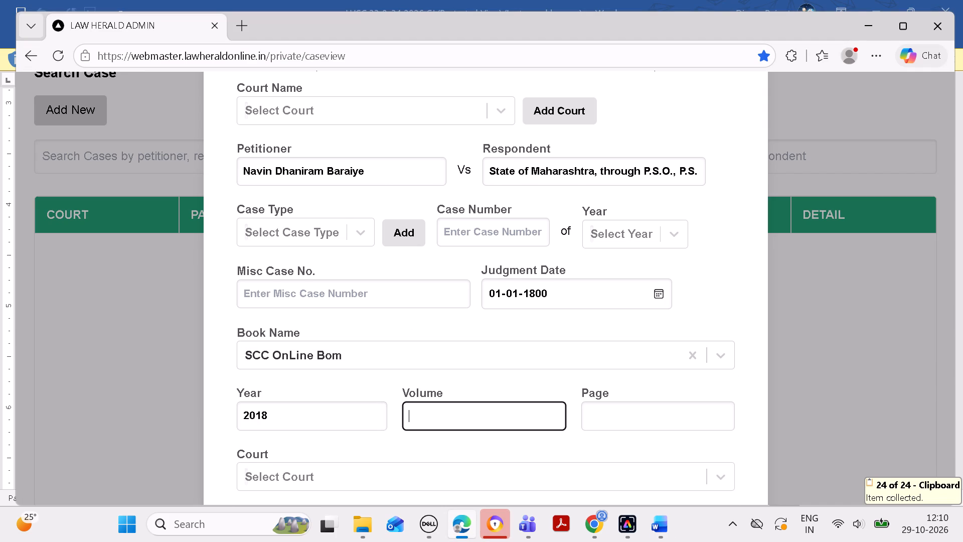
key(minus)
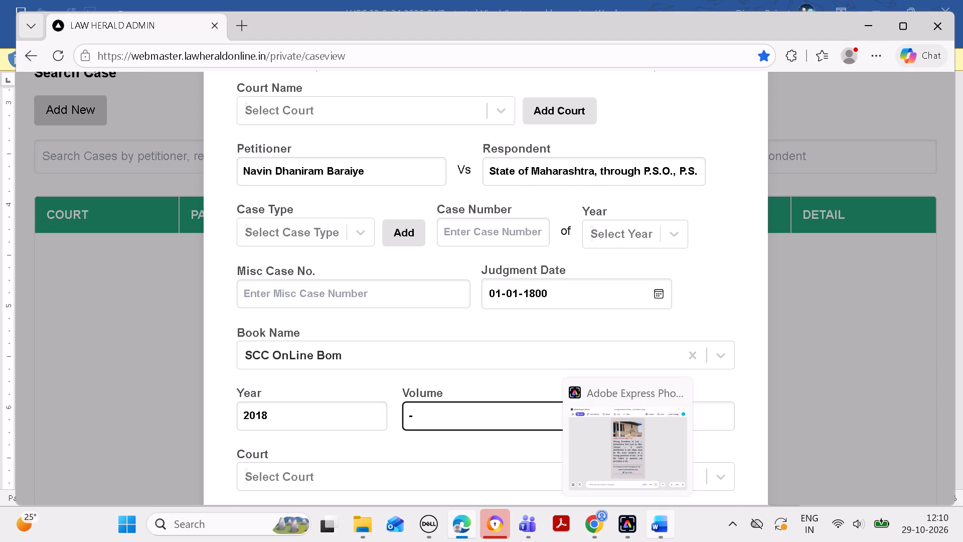
click(652, 530)
click(668, 522)
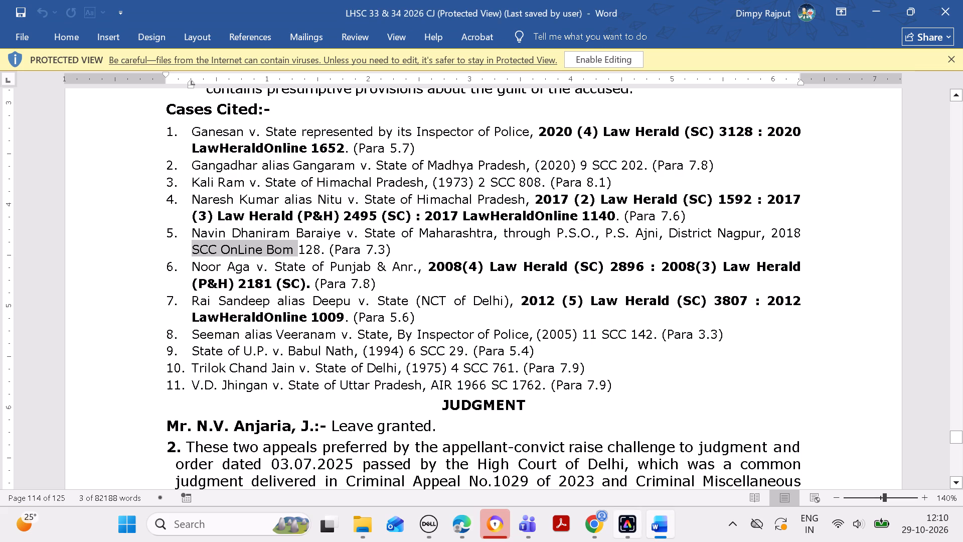
drag(296, 246, 312, 246)
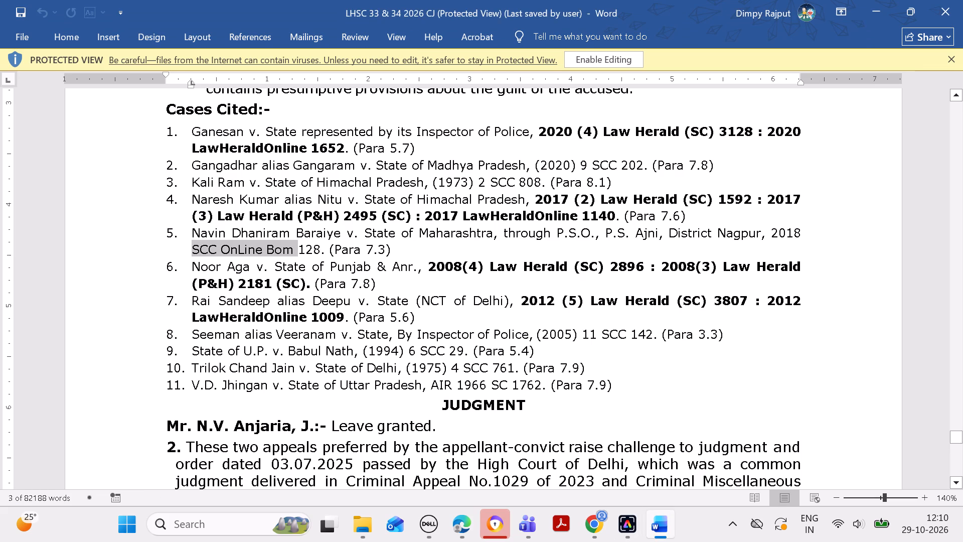
click(312, 254)
drag(300, 246, 318, 249)
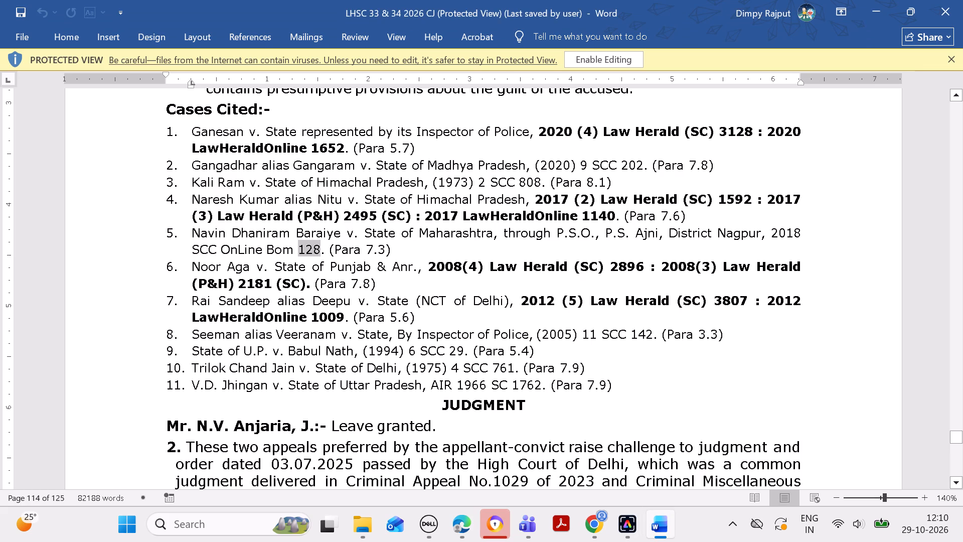
drag(318, 249, 320, 251)
key(ctrl+c)
click(468, 538)
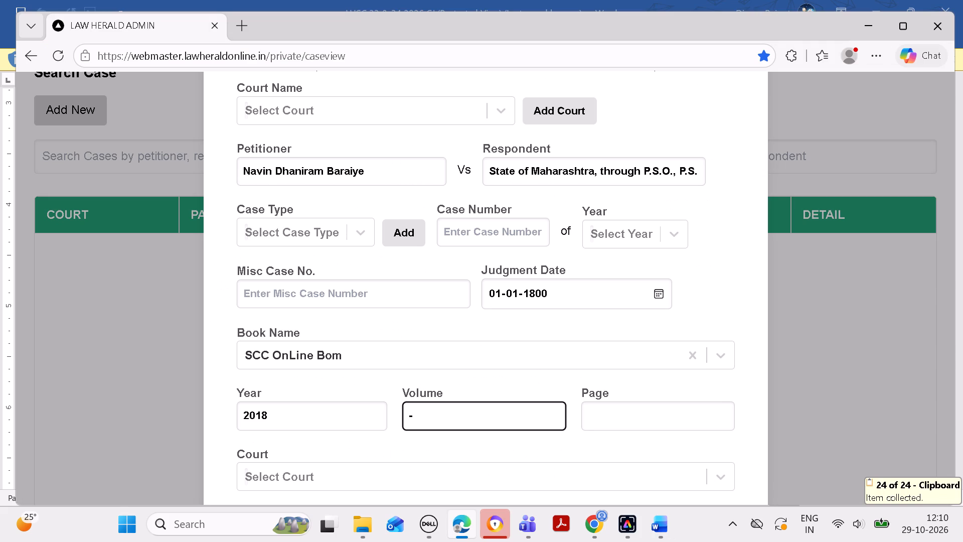
click(621, 416)
key(ctrl+v)
Choose the blank "( )" citation court, set the court name to IN THE SUPREME COURT OF INDIA (SC), and submit the new case.
click(553, 471)
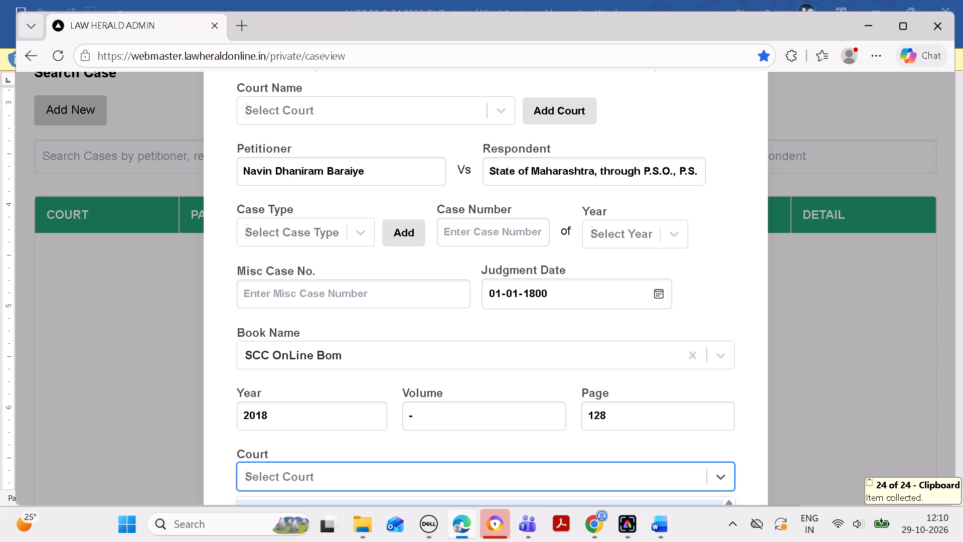
click(546, 505)
click(550, 503)
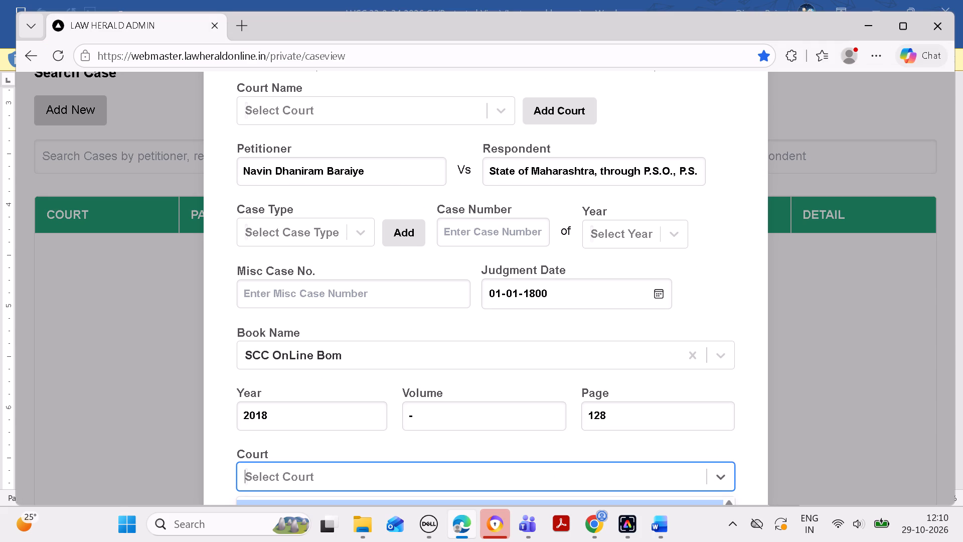
click(440, 106)
text(in the)
key(space)
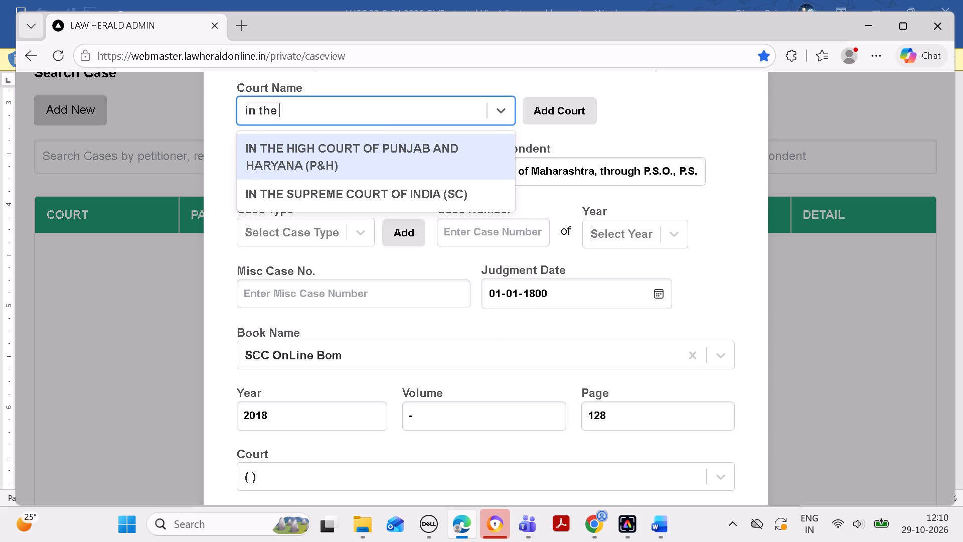
click(458, 189)
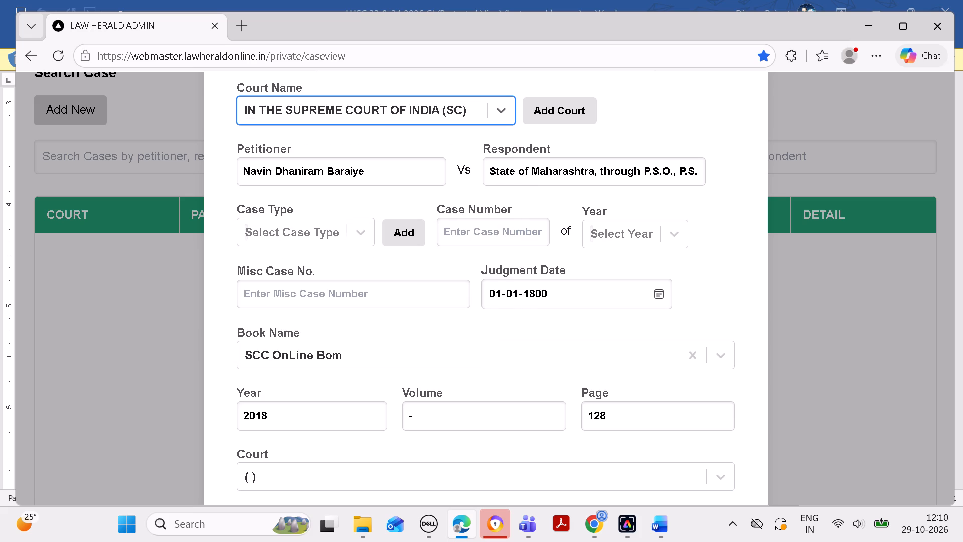
key(Return)
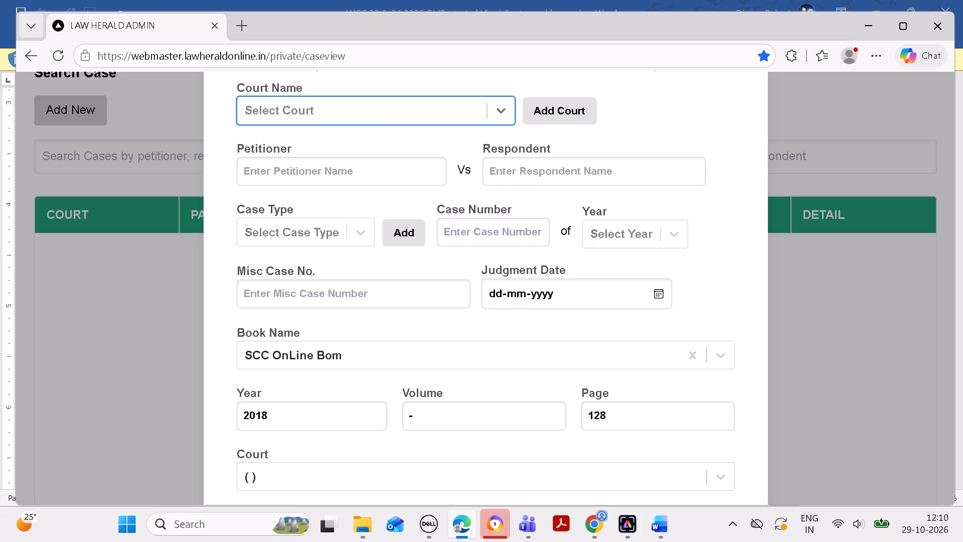
click(632, 157)
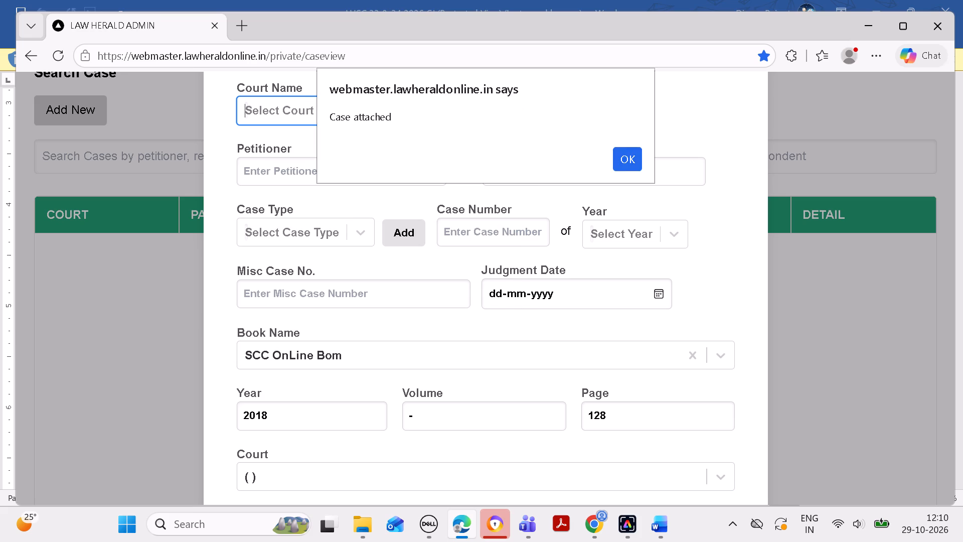
click(626, 161)
Copy the petitioner's name from Cases Cited item 6 in Word and search by that petitioner for a case to attach in Edge.
scroll(592, 228, down, 4)
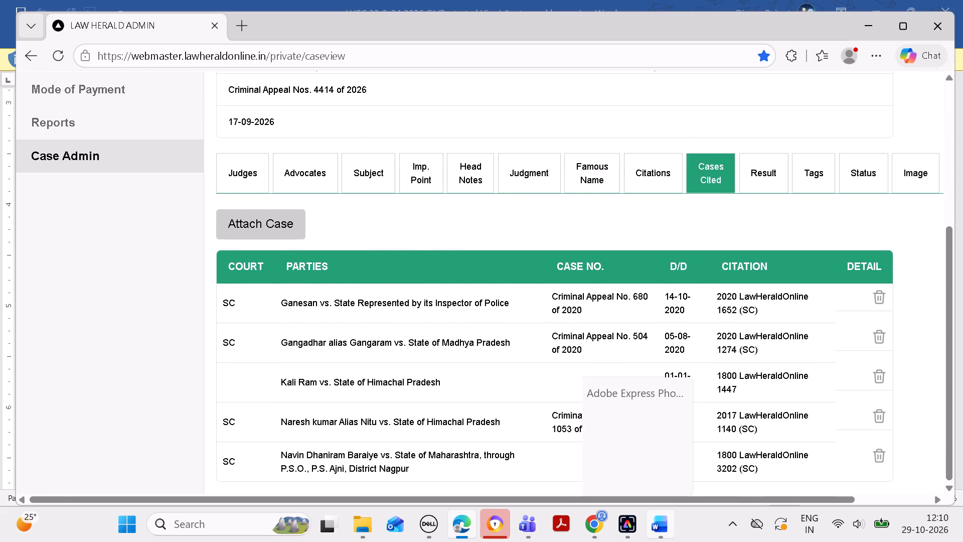
click(654, 527)
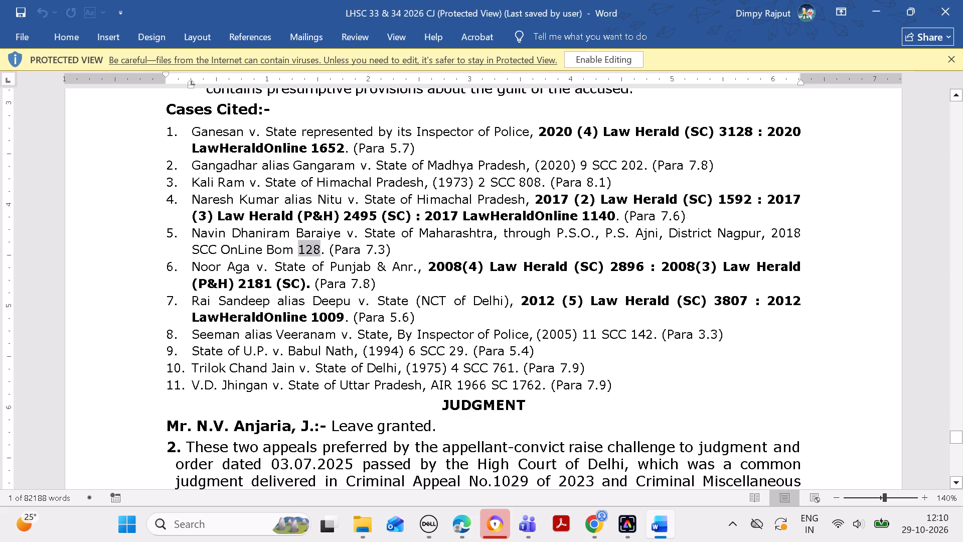
drag(192, 265, 247, 269)
key(ctrl+c)
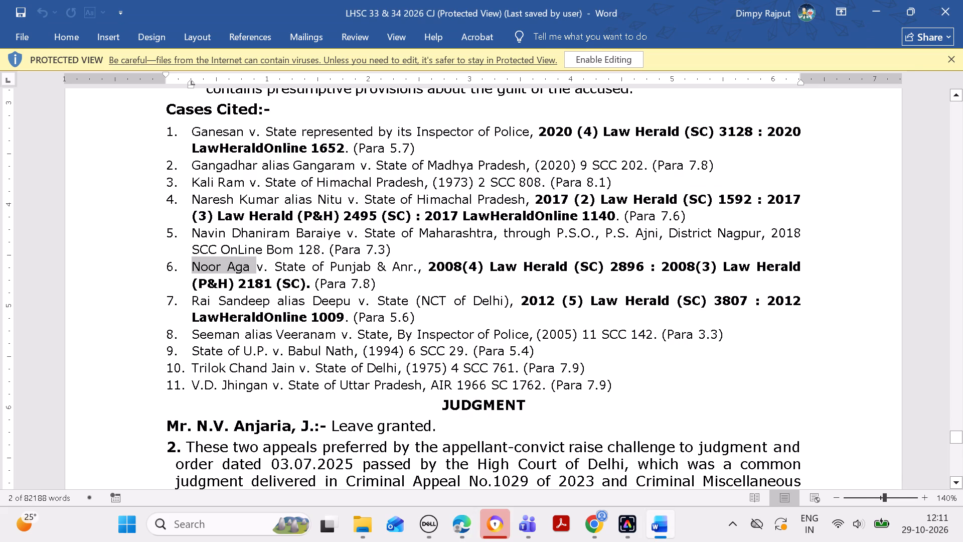
click(447, 527)
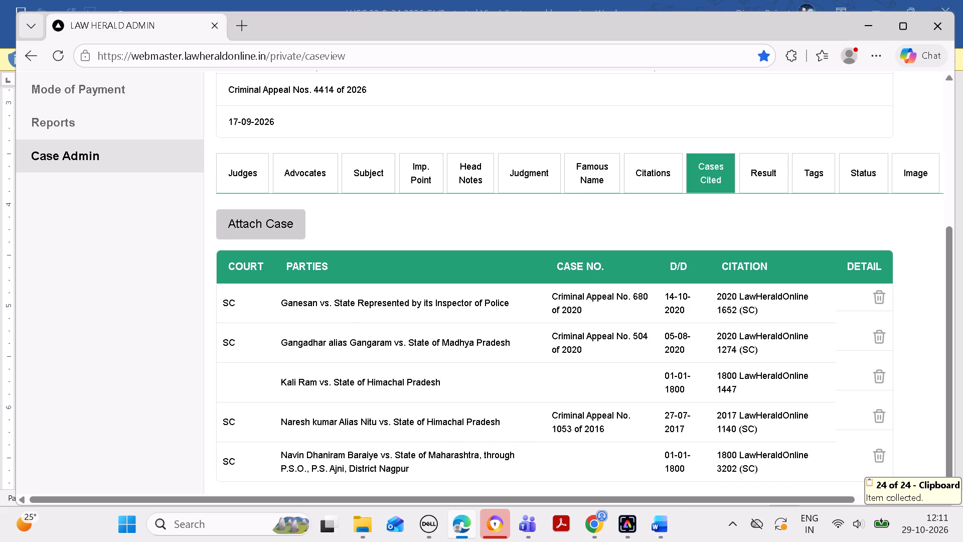
click(254, 229)
drag(483, 157, 307, 173)
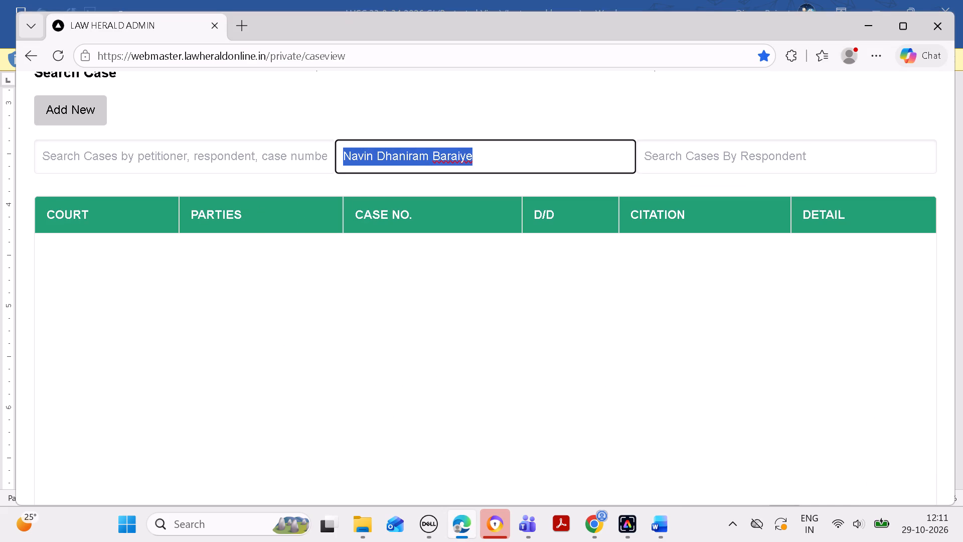
drag(307, 173, 305, 174)
key(BackSpace)
key(ctrl+v)
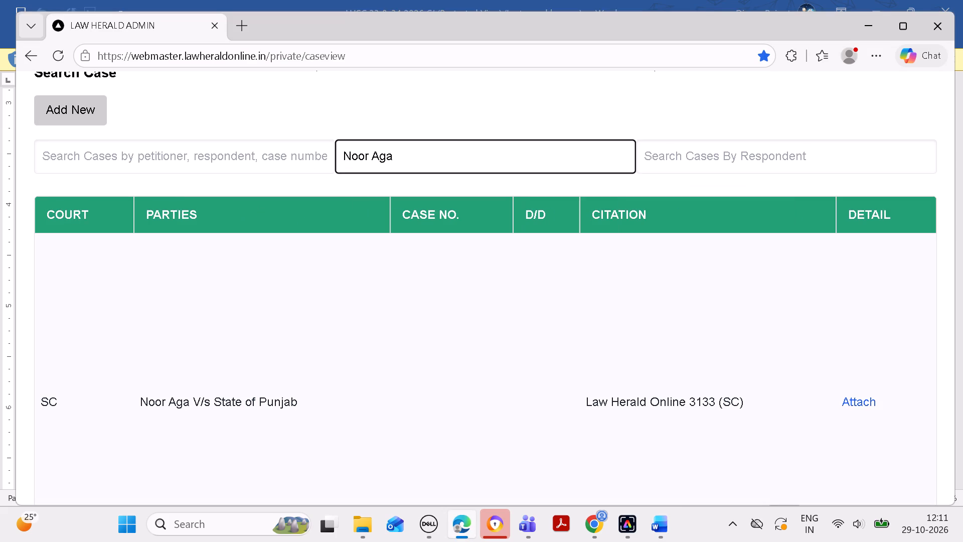
Check item 6's citation in Word and attach the Law Herald Online 3133 (SC) case as a cited case in Edge.
click(657, 522)
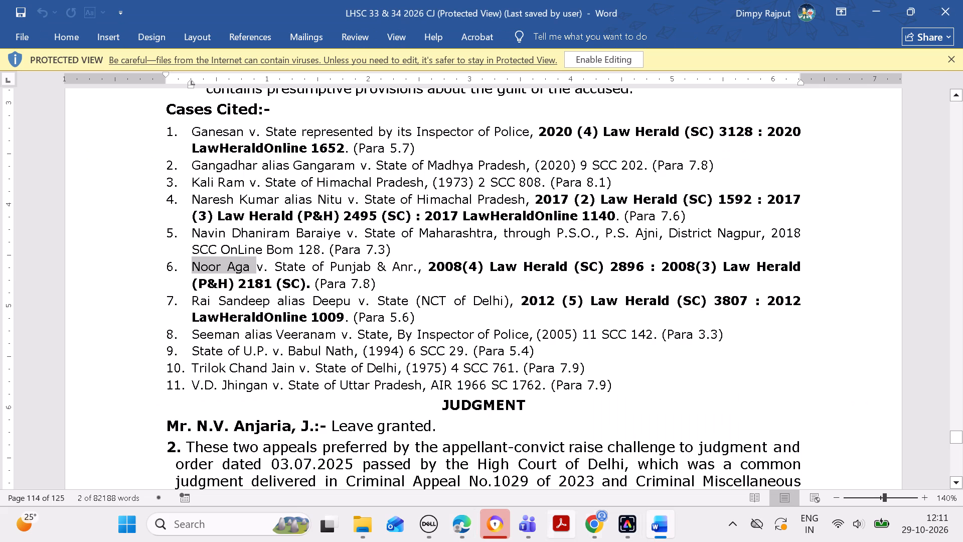
click(471, 522)
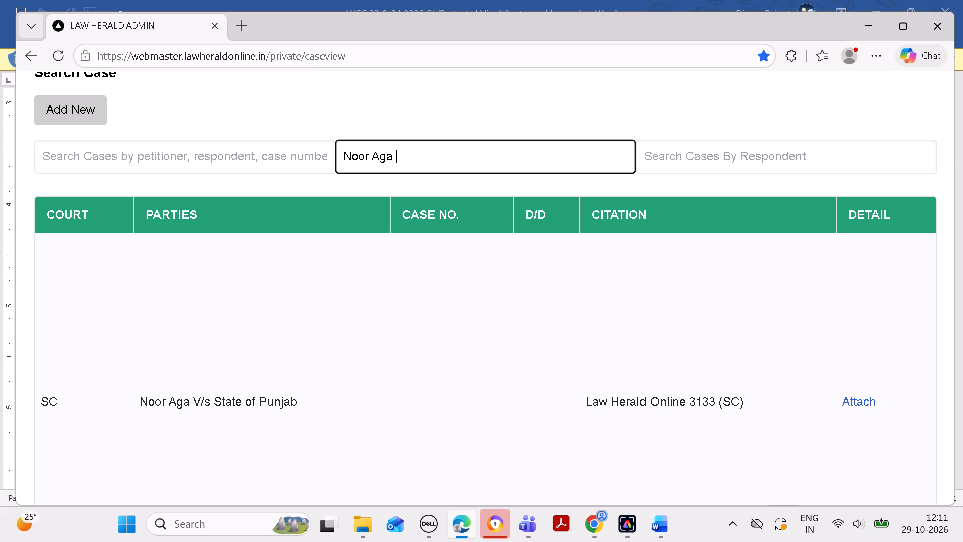
click(849, 400)
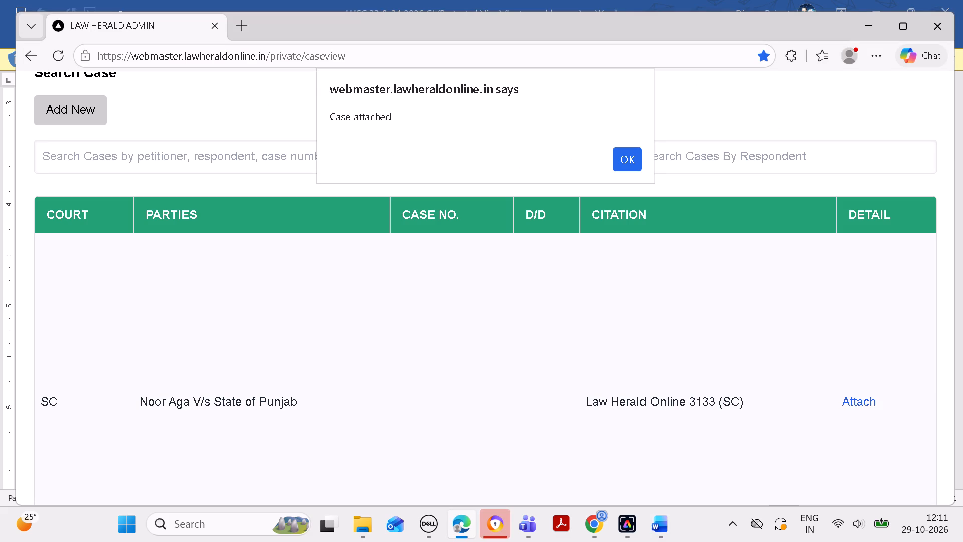
click(631, 158)
Copy the petitioner's name from Cases Cited item 7 in Word and search by that petitioner in Edge, dropping the alias part.
scroll(645, 248, down, 5)
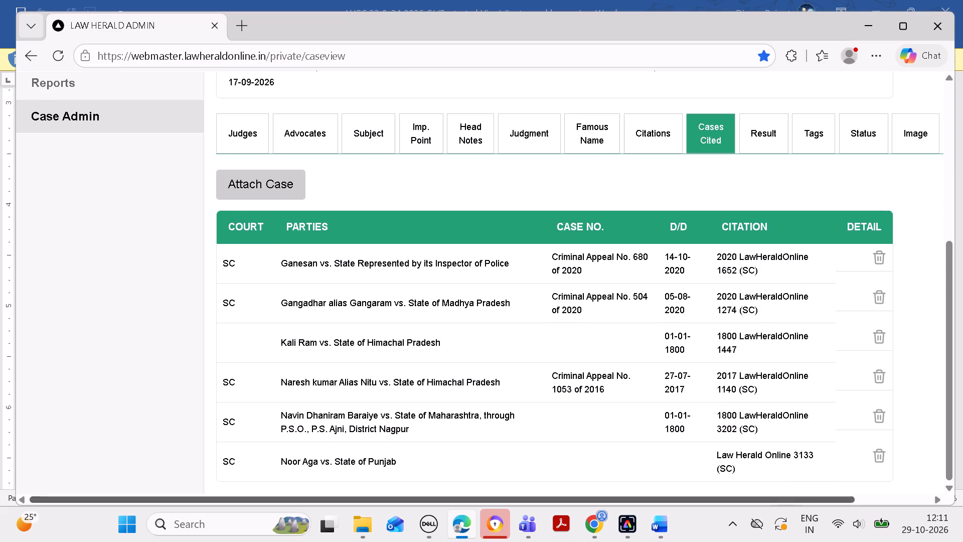
click(666, 520)
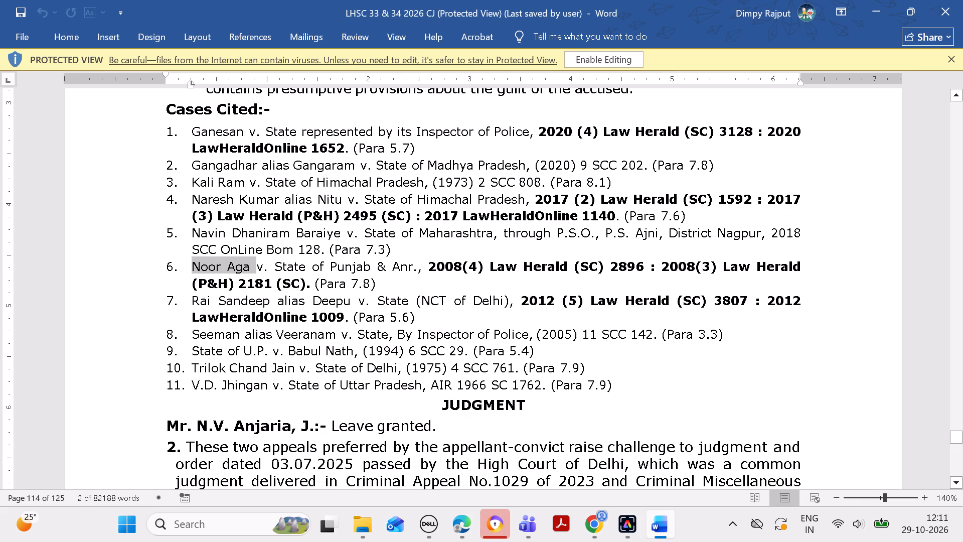
drag(192, 296, 338, 301)
key(ctrl+c)
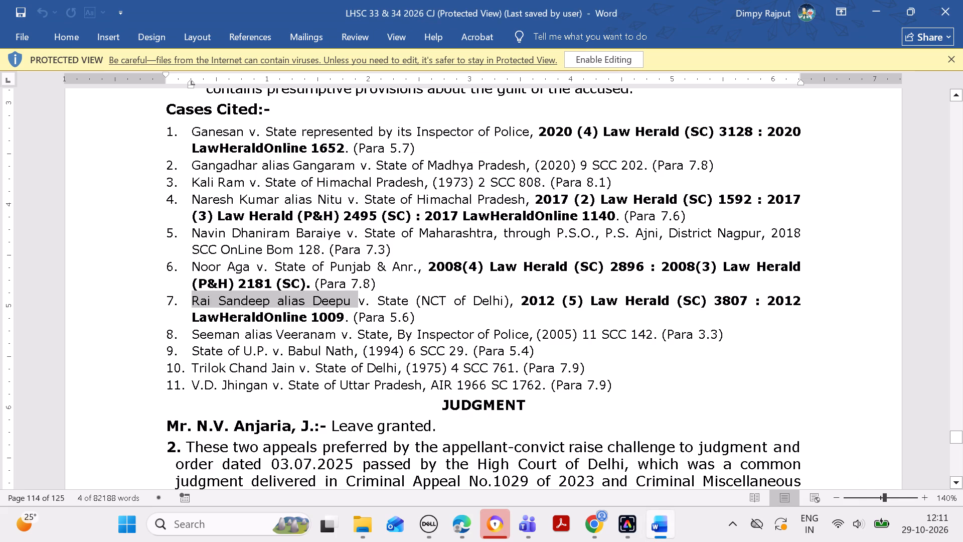
click(465, 523)
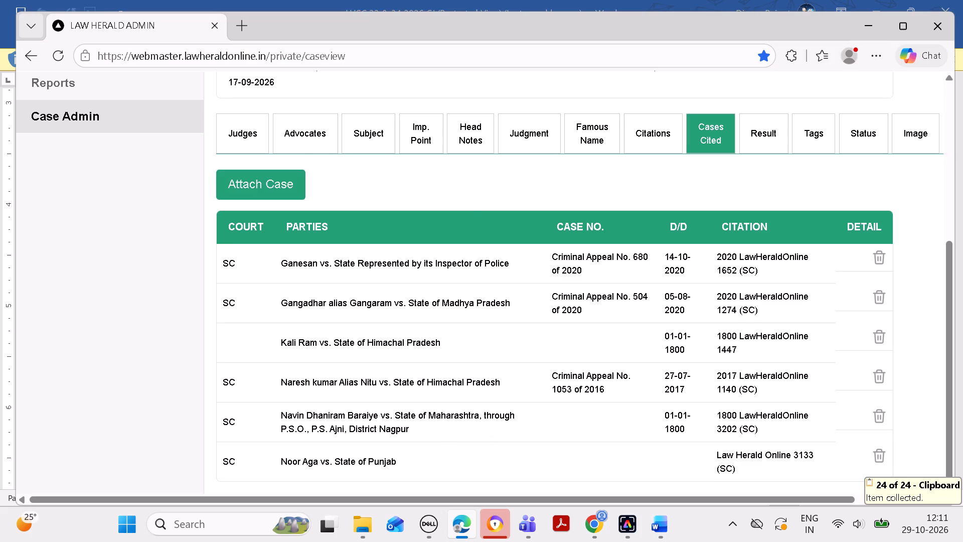
click(253, 188)
drag(465, 161, 322, 173)
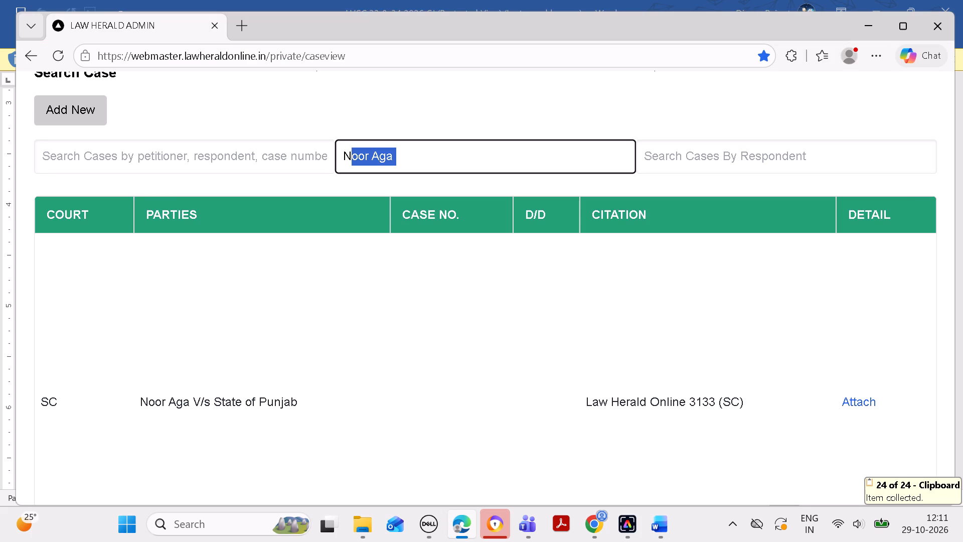
key(BackSpace)
key(ctrl+v)
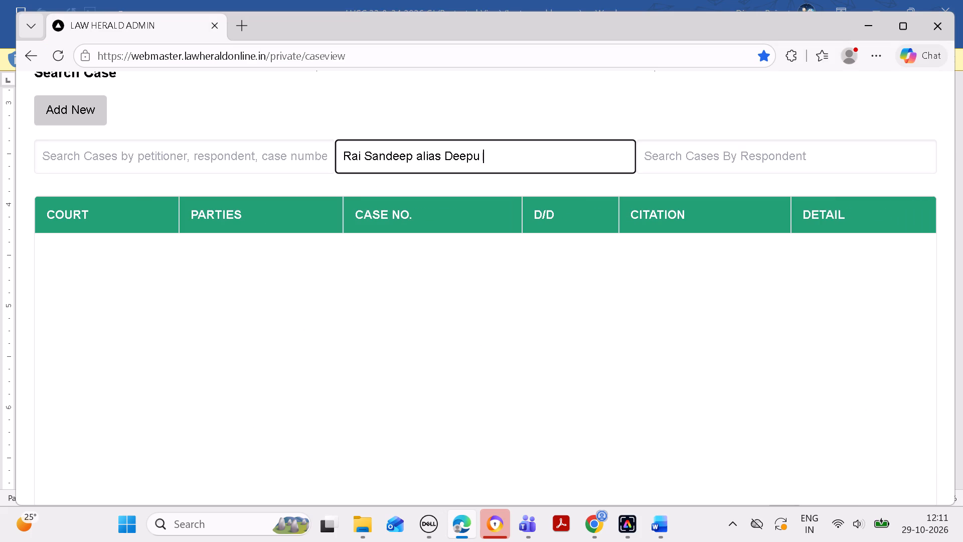
key(BackSpace)
key(BackSpace)
key(BackSpace)
key(BackSpace)
key(BackSpace)
key(BackSpace)
key(BackSpace)
key(BackSpace)
key(BackSpace)
key(BackSpace)
key(BackSpace)
key(BackSpace)
key(BackSpace)
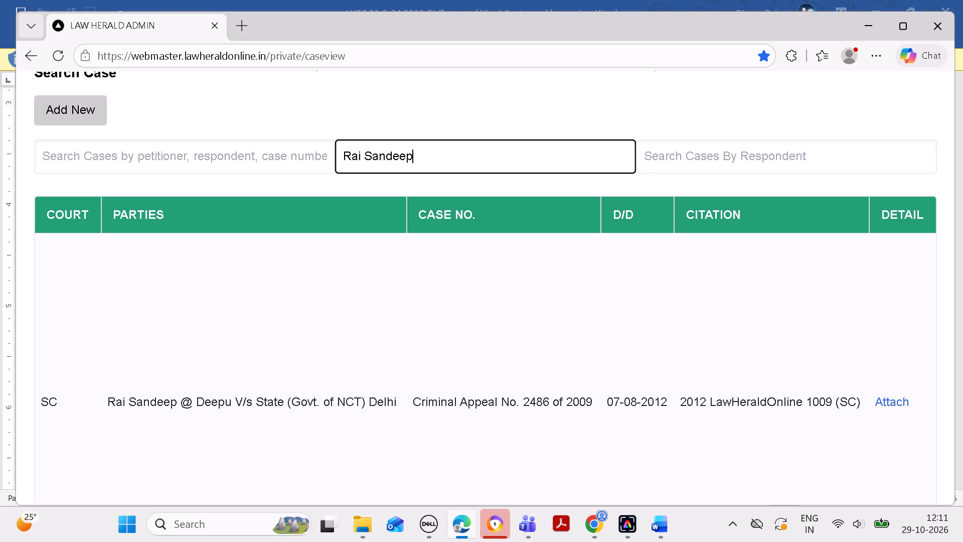
Check item 7's citation in Word and attach the 2012 LawHeraldOnline 1009 (SC) case as a cited case in Edge.
click(654, 520)
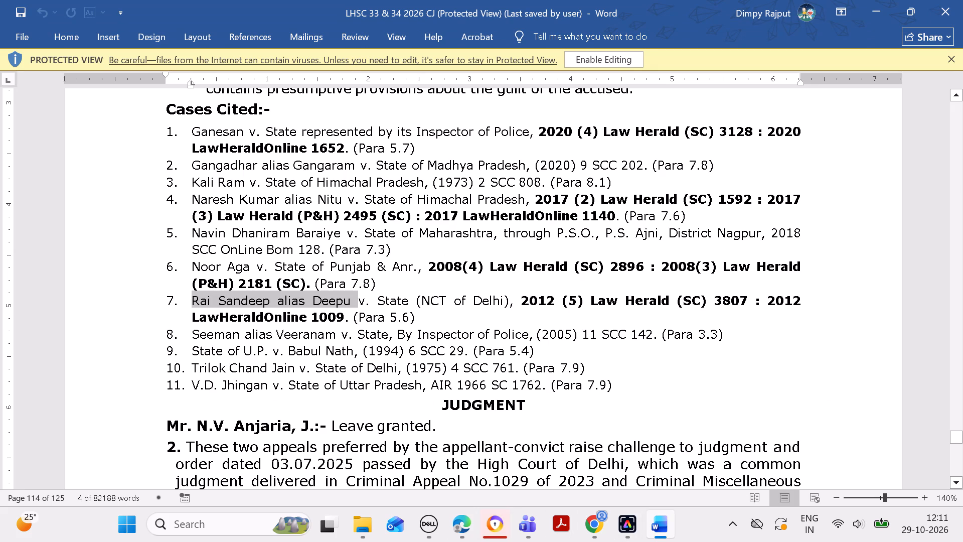
click(469, 518)
click(893, 399)
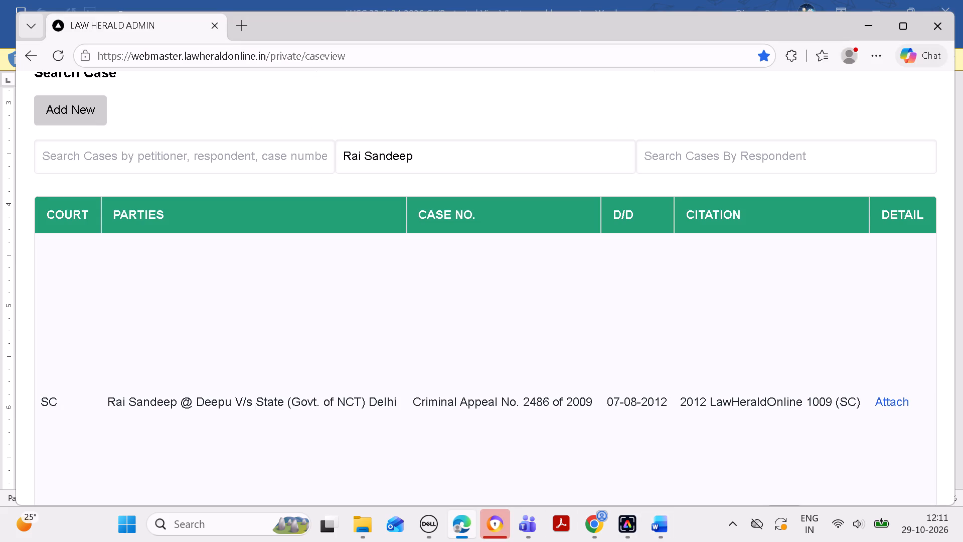
click(620, 159)
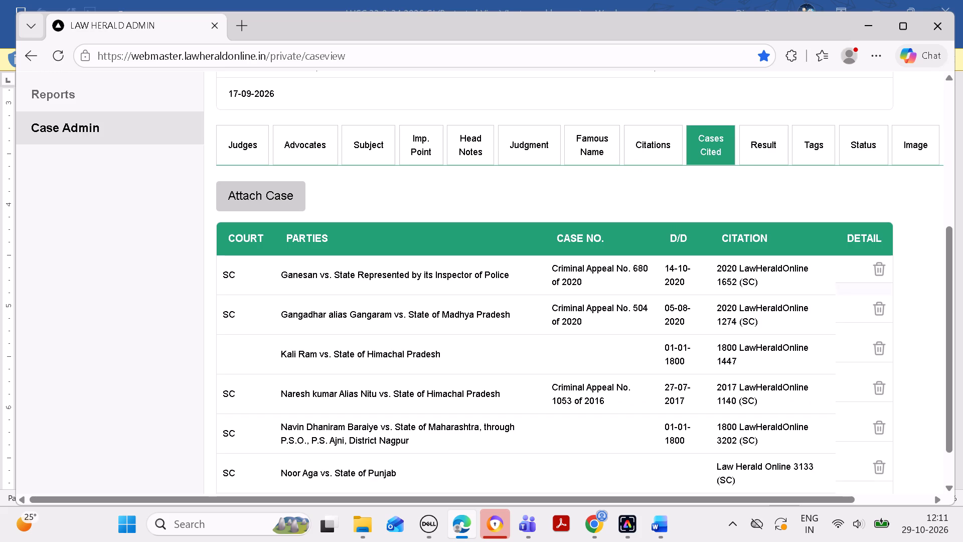
scroll(623, 336, down, 9)
scroll(654, 308, down, 5)
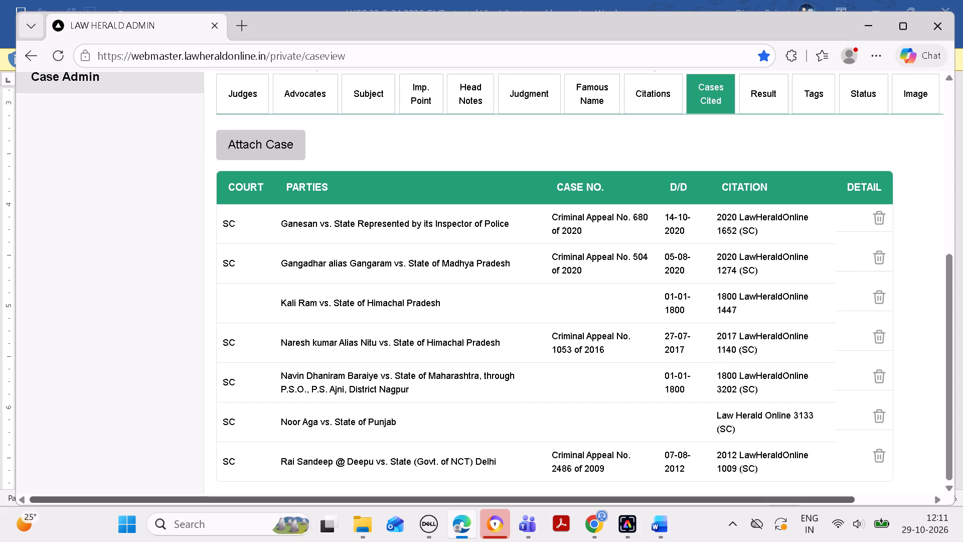
Copy the petitioner's name from Cases Cited item 8 in Word and search by that petitioner in Edge, dropping the alias part.
click(658, 526)
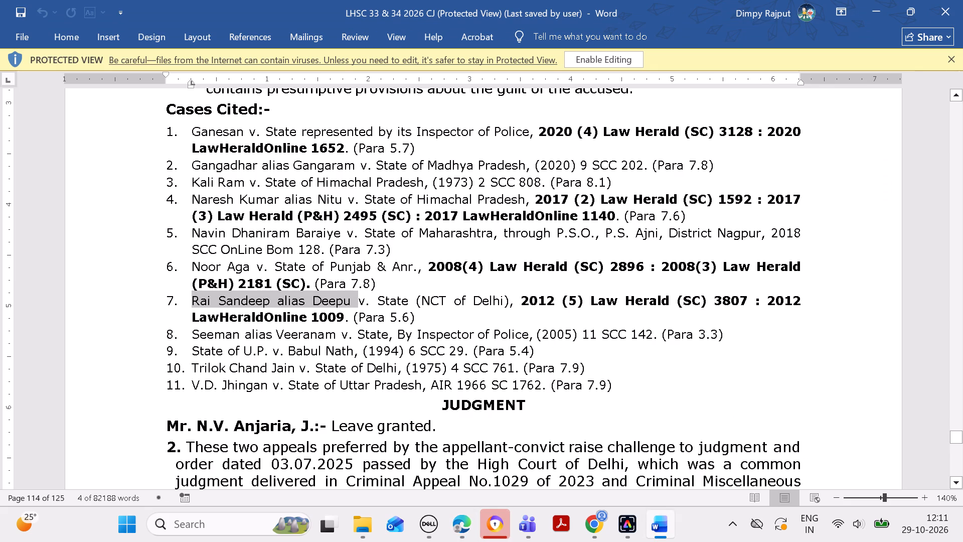
drag(189, 333, 271, 334)
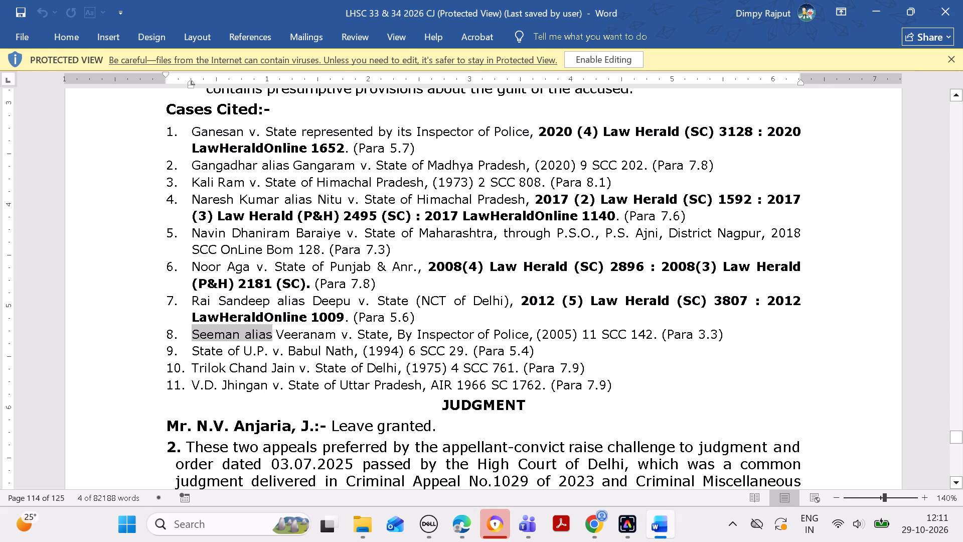
drag(271, 334, 315, 337)
key(ctrl+c)
click(461, 521)
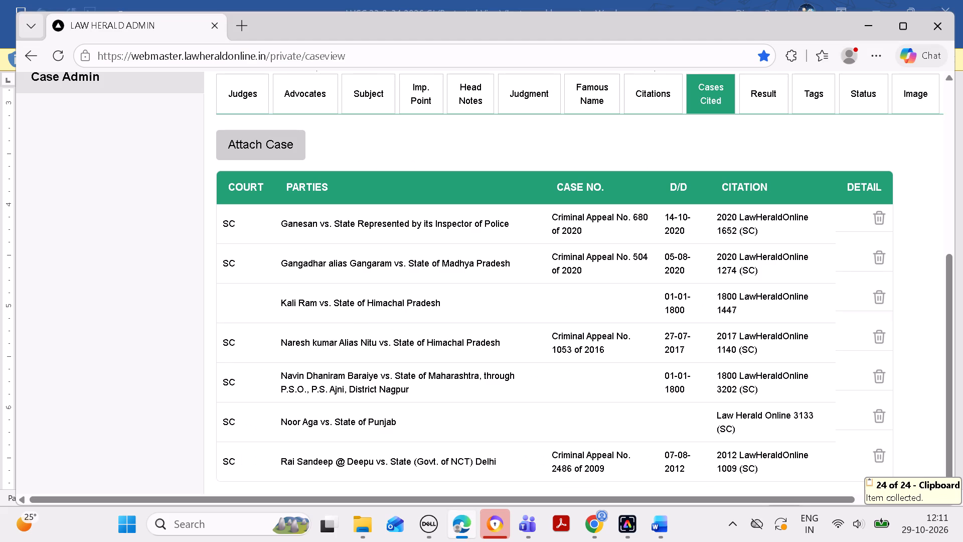
click(278, 158)
drag(436, 139, 353, 162)
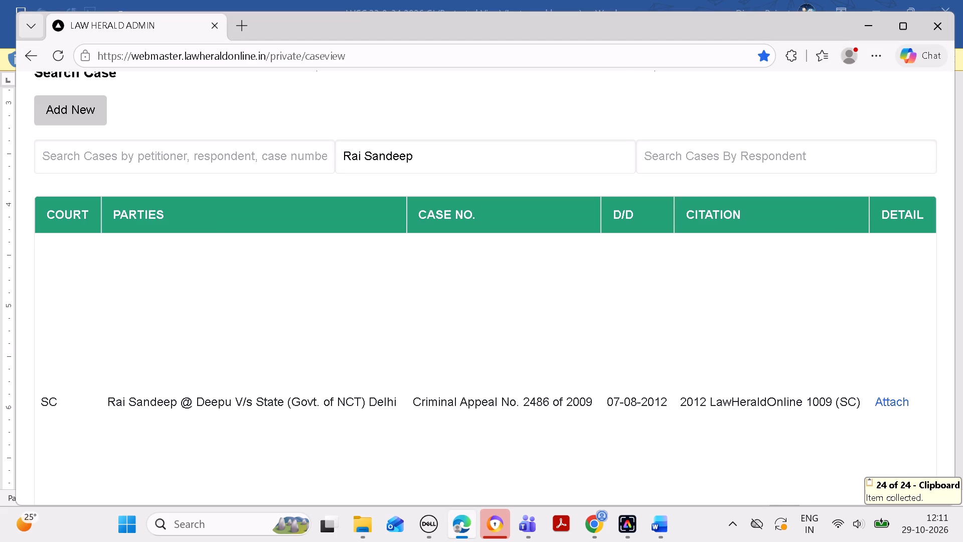
drag(425, 162, 307, 159)
key(BackSpace)
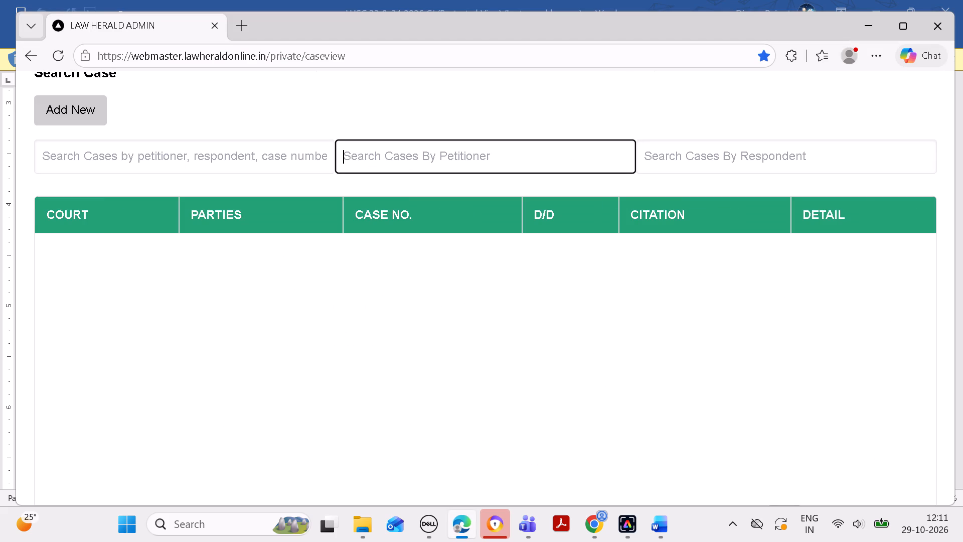
key(ctrl+v)
key(BackSpace)
key(BackSpace)
key(BackSpace)
key(BackSpace)
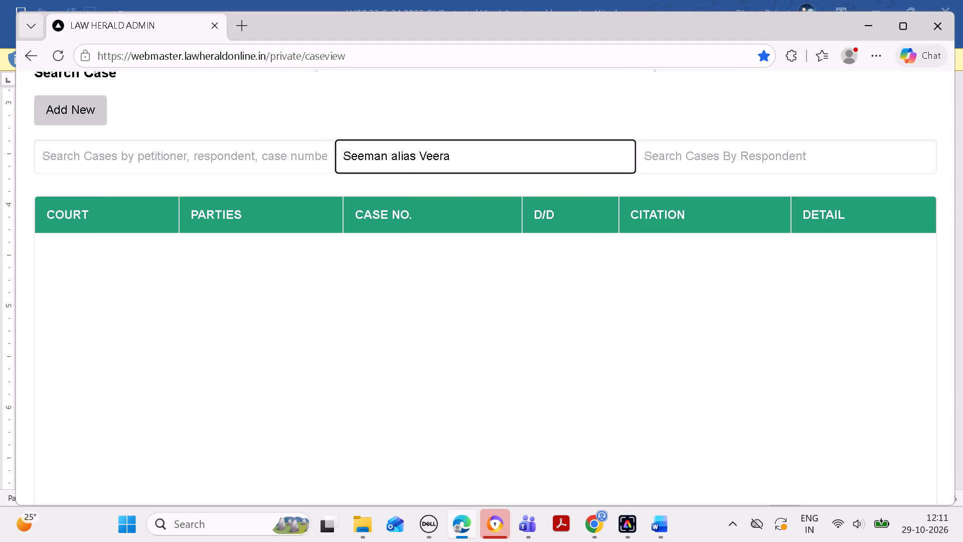
key(BackSpace)
key(BackSpace)
key(BackSpace)
key(BackSpace)
key(BackSpace)
key(BackSpace)
key(BackSpace)
key(BackSpace)
key(BackSpace)
key(BackSpace)
key(BackSpace)
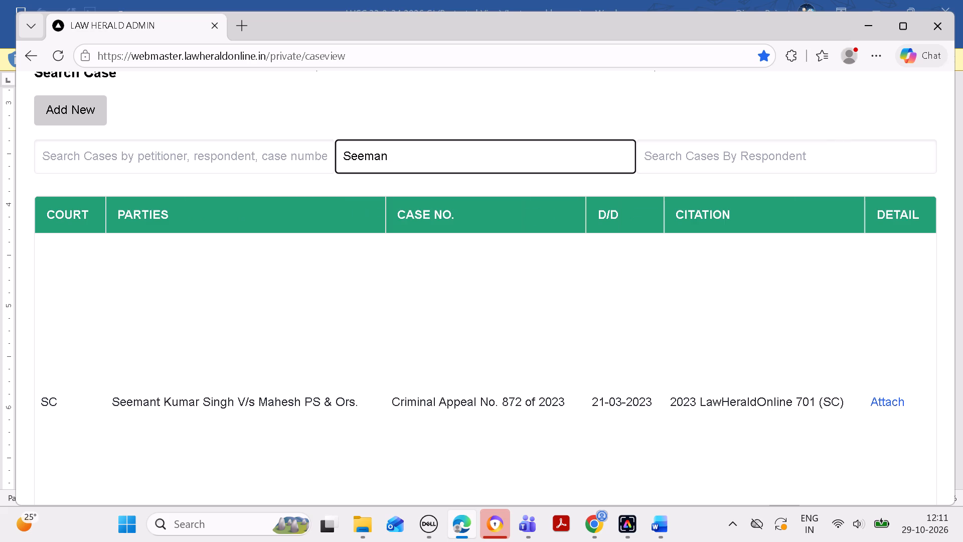
key(BackSpace)
click(650, 526)
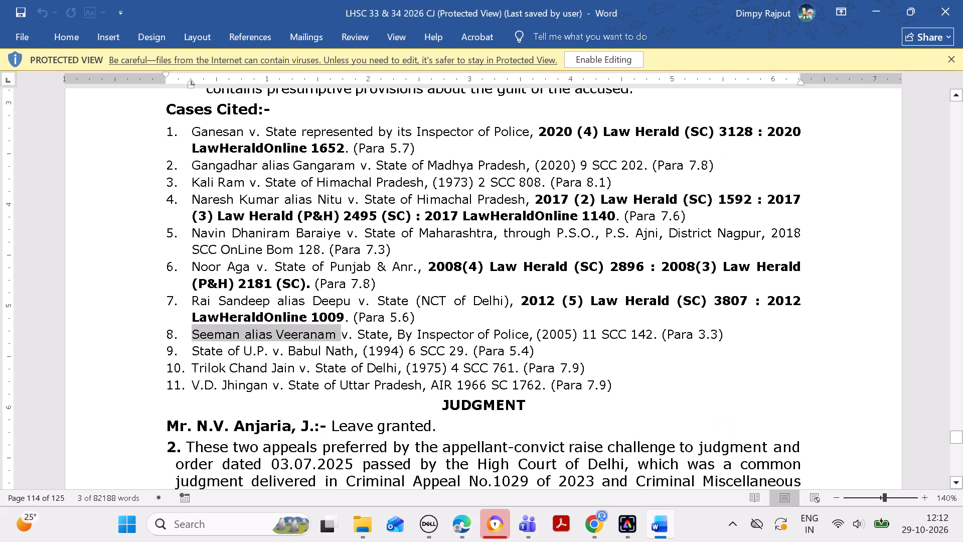
click(452, 524)
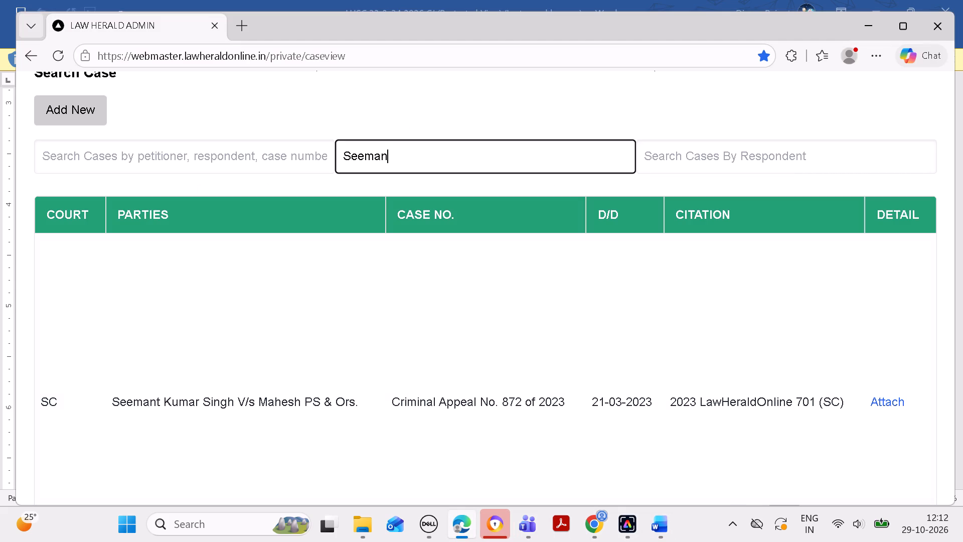
click(667, 528)
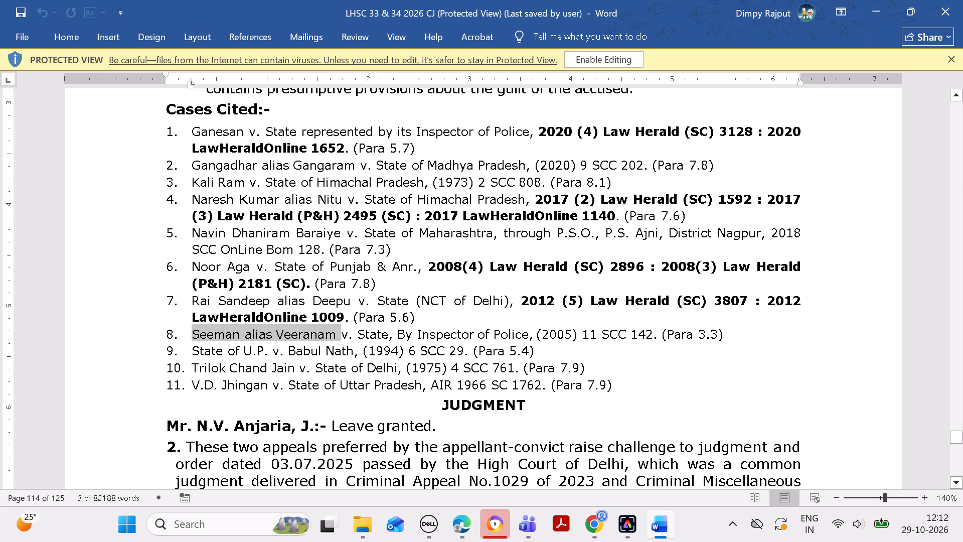
click(468, 511)
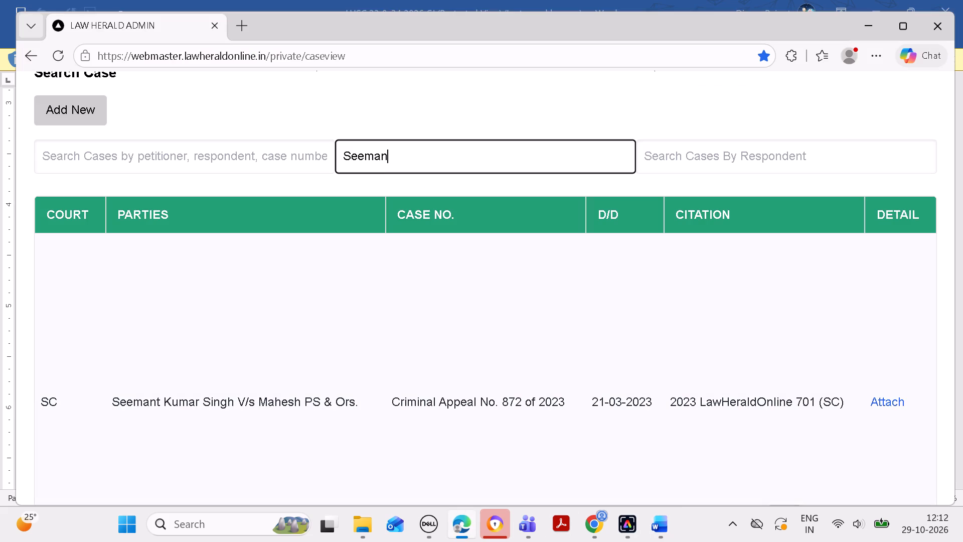
Start a new case and fill in item 8's petitioner and the respondent State, By Inspector of Police, copied from Word.
click(92, 127)
click(86, 115)
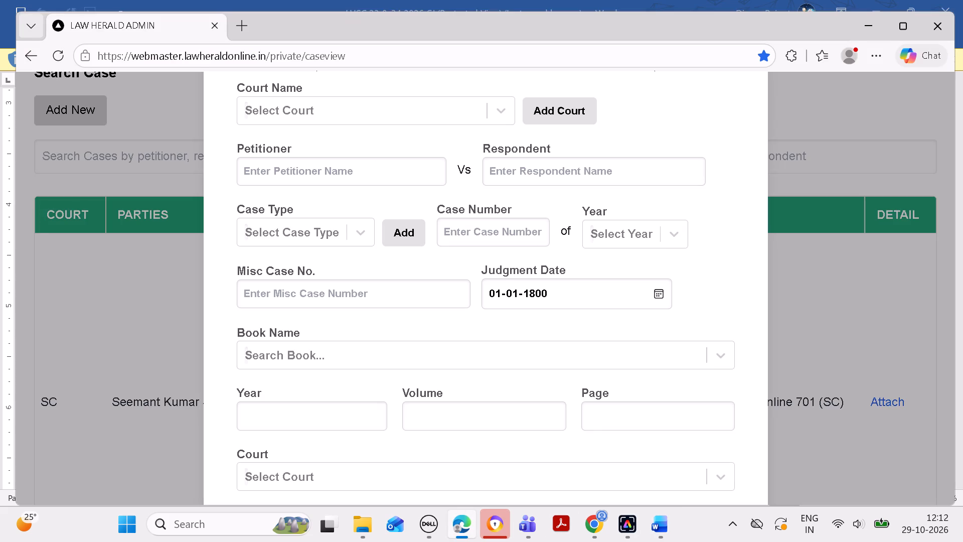
ctrl+click(275, 165)
key(ctrl+v)
click(646, 528)
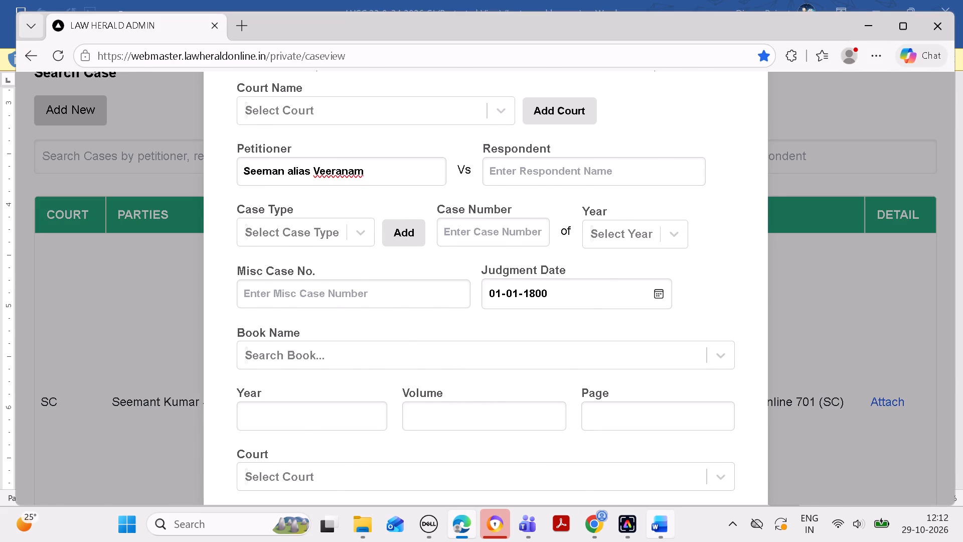
drag(358, 331, 493, 336)
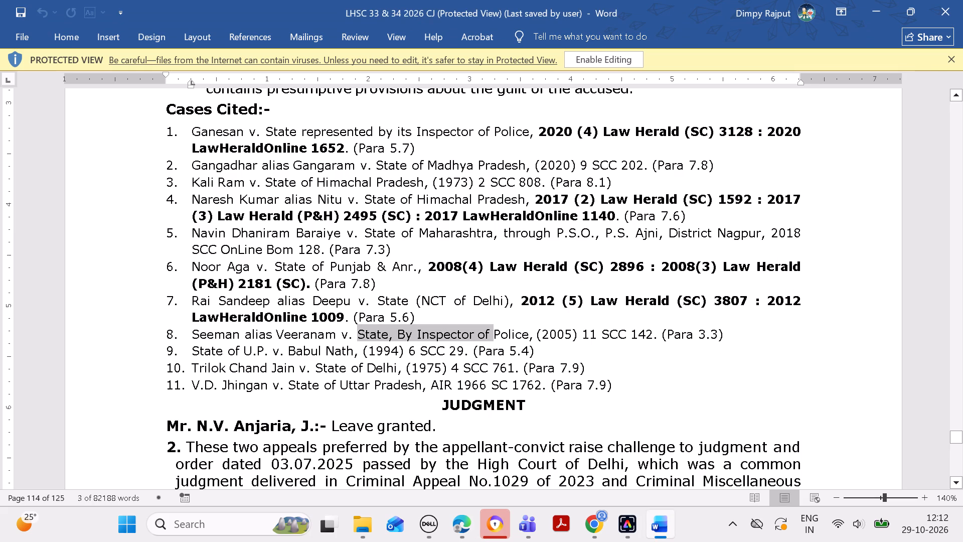
drag(493, 336, 522, 337)
key(ctrl+c)
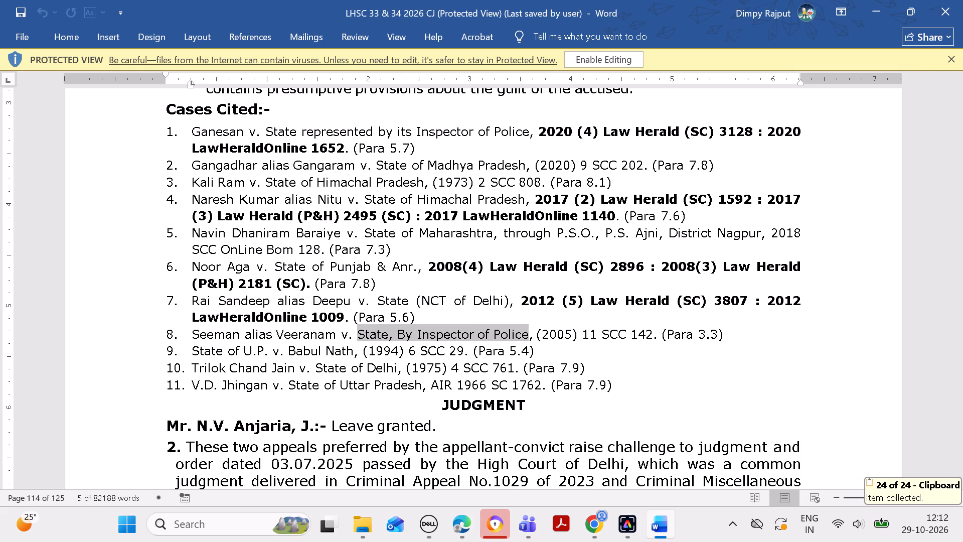
click(453, 522)
click(570, 172)
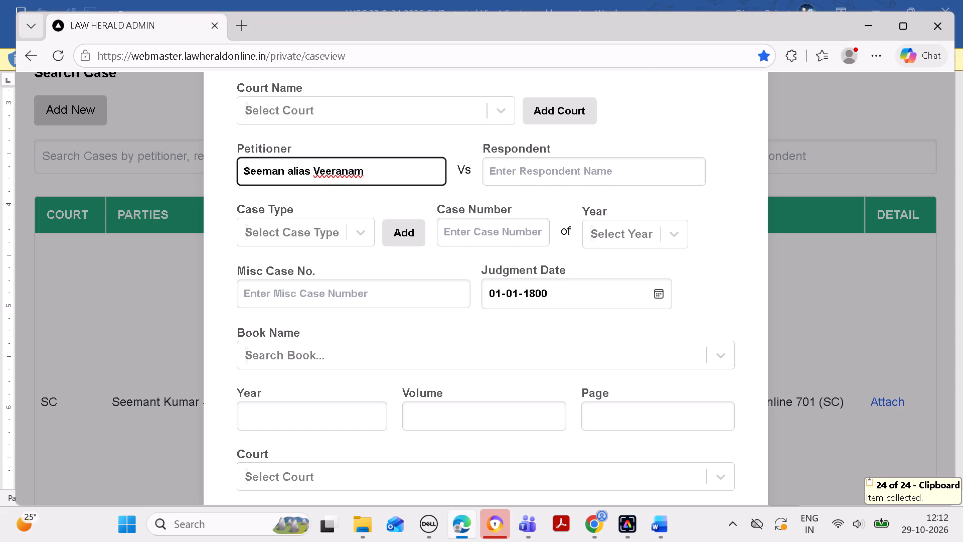
key(ctrl+v)
Copy item 8's citation from Word into the new case in Edge: year 2005, volume 11 and page 142.
click(667, 513)
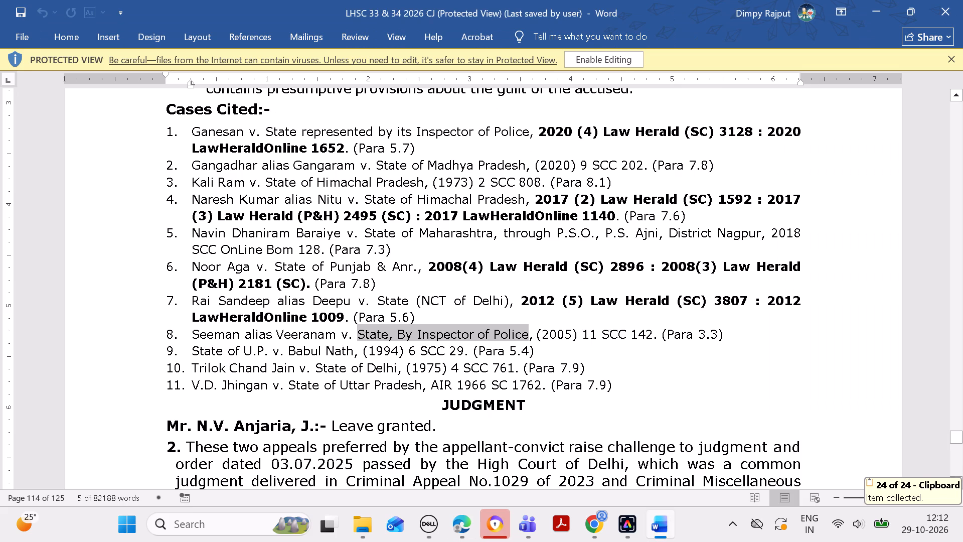
drag(541, 334, 573, 336)
key(ctrl+c)
click(466, 524)
click(370, 406)
key(ctrl+v)
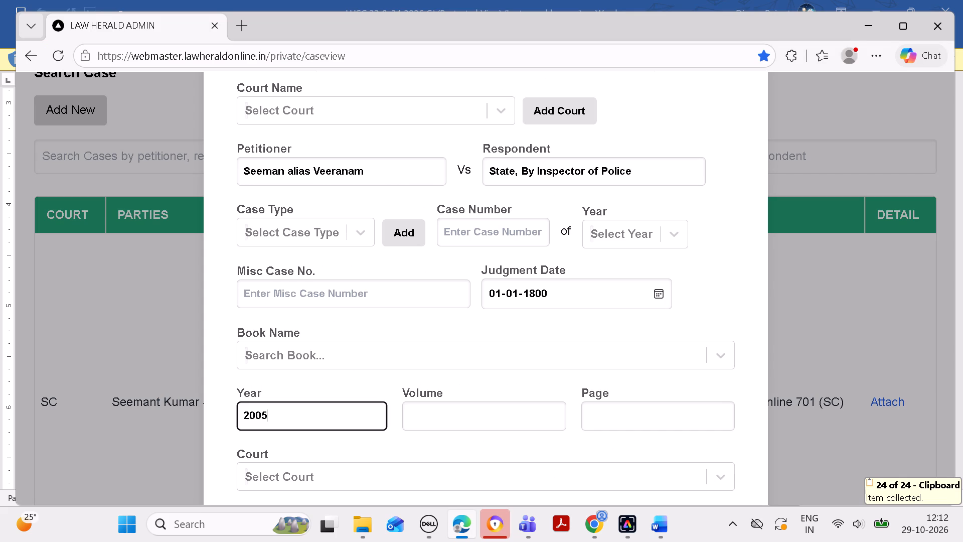
click(660, 528)
click(658, 521)
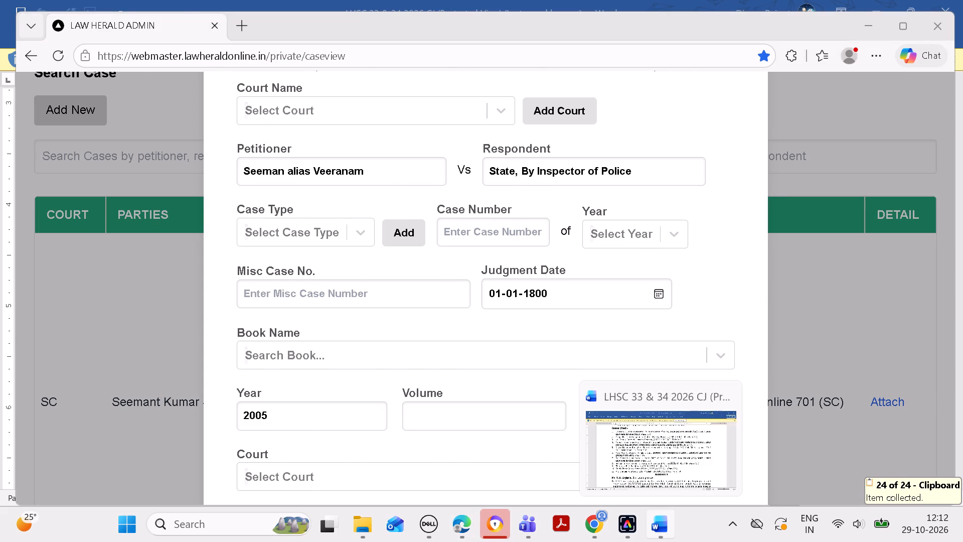
drag(580, 334, 593, 337)
key(ctrl+c)
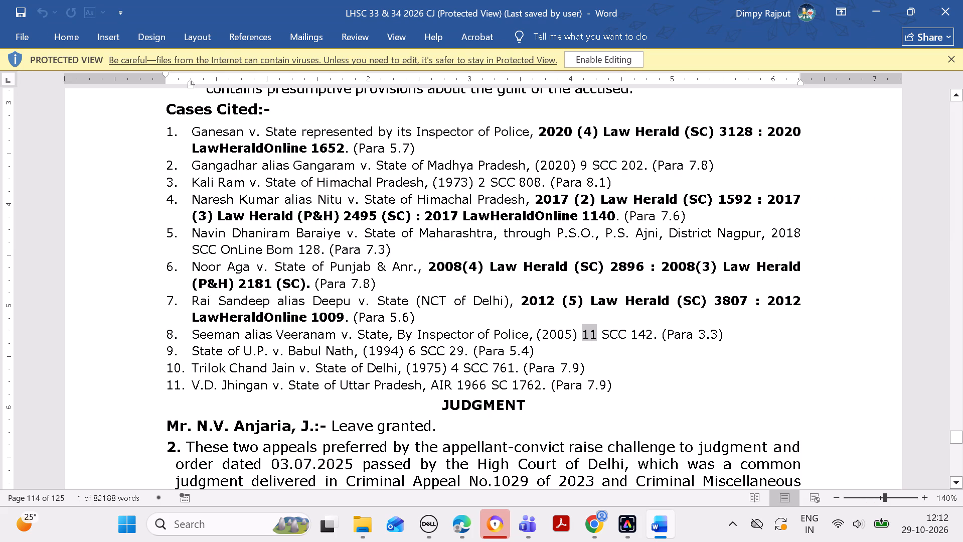
click(458, 525)
click(443, 428)
key(ctrl+v)
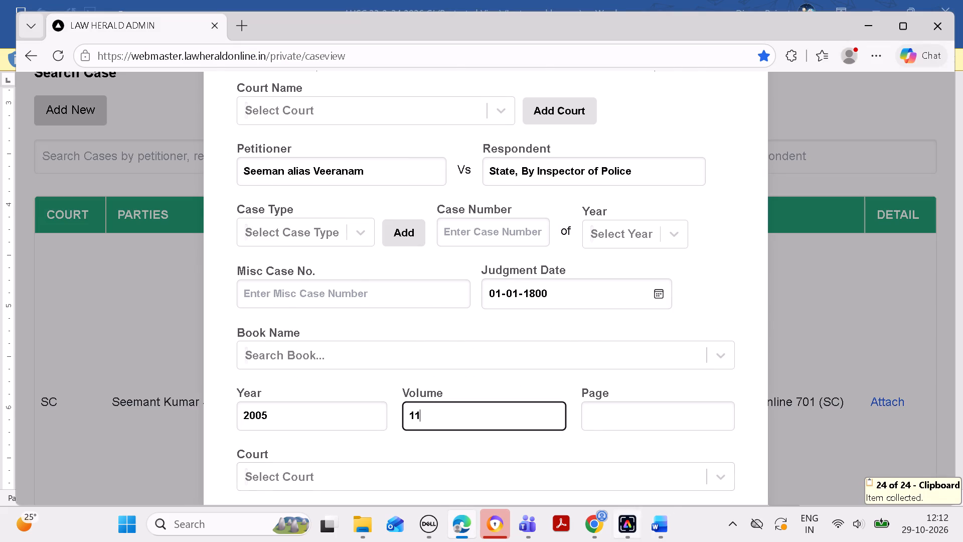
click(673, 520)
drag(630, 332, 637, 332)
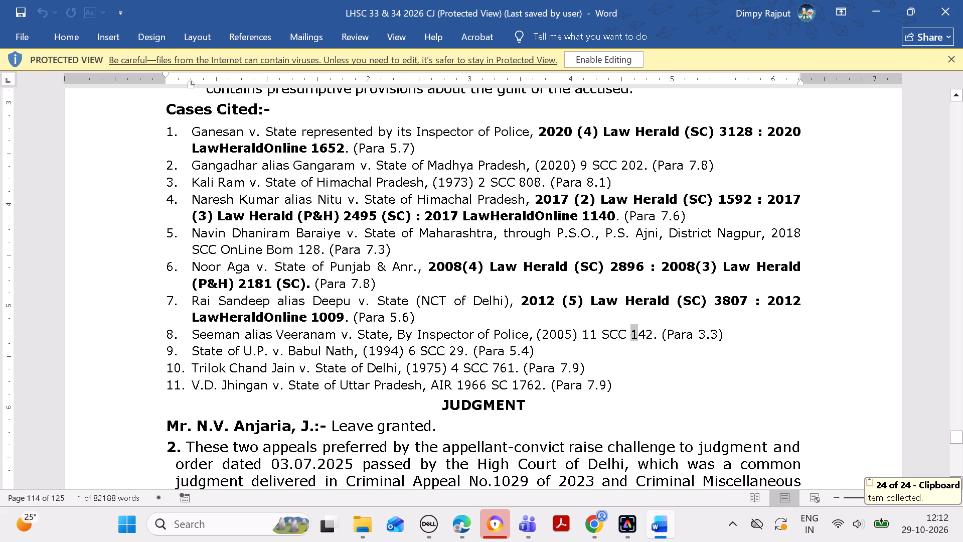
drag(637, 332, 651, 336)
key(ctrl+c)
click(453, 529)
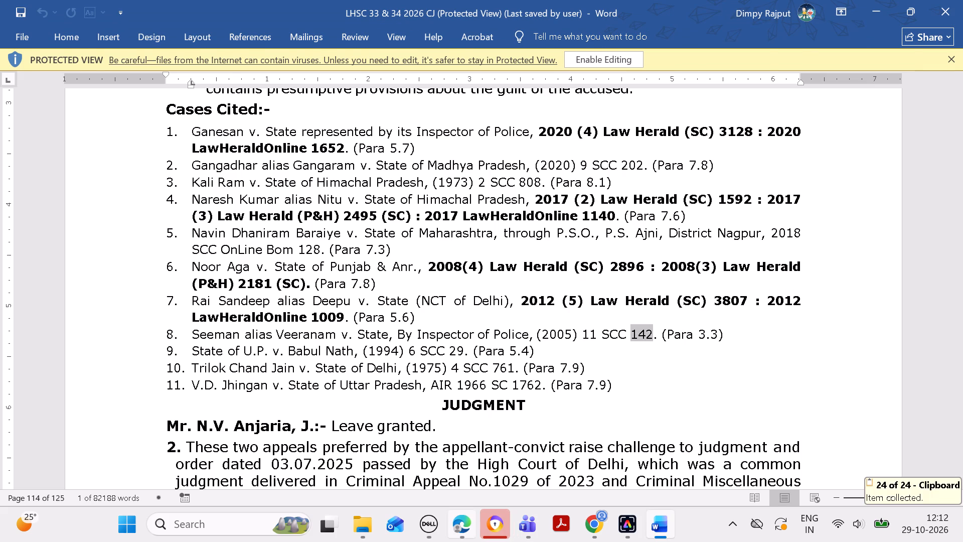
click(645, 419)
key(ctrl+v)
Choose the blank "( )" citation court and, after checking item 8 in Word, set the book name to SCC.
click(494, 468)
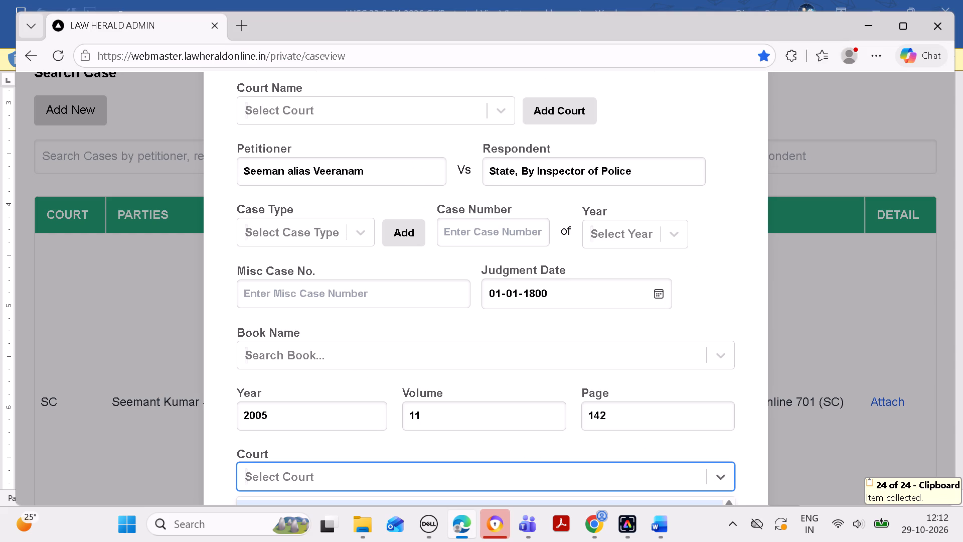
click(495, 505)
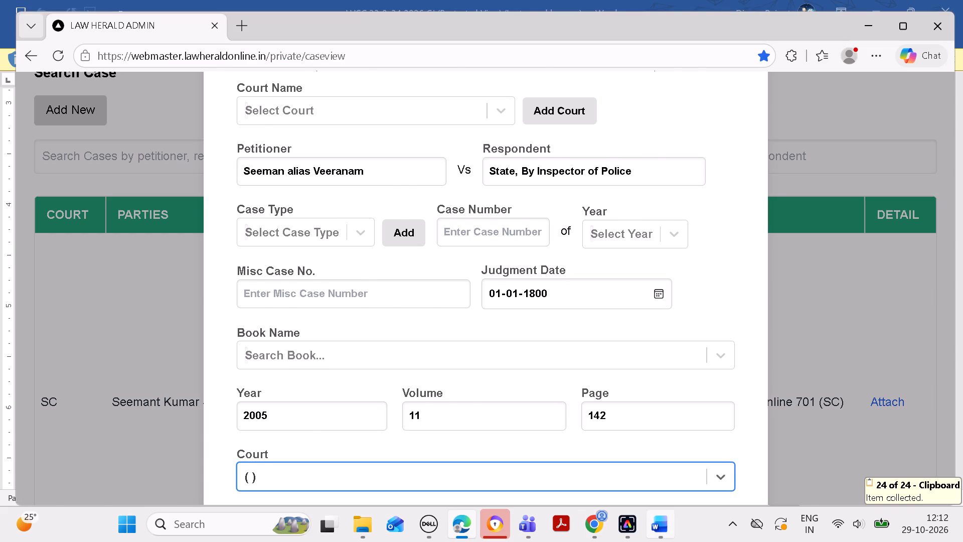
click(656, 527)
click(462, 526)
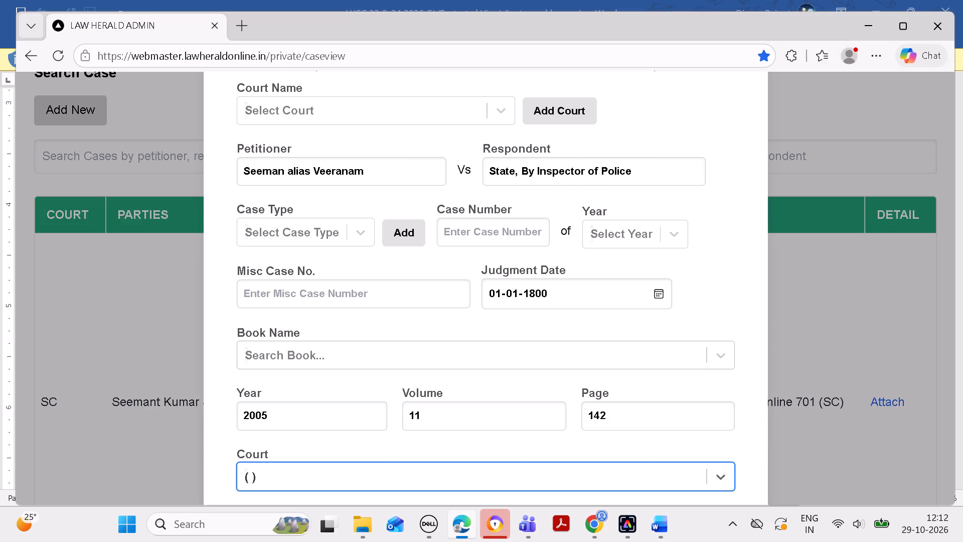
click(444, 345)
key(s)
text(cc)
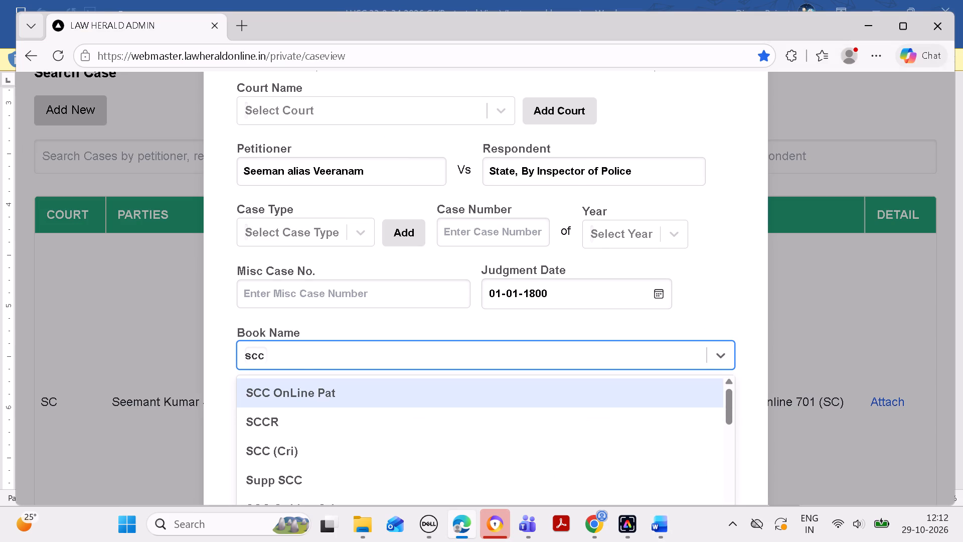
drag(726, 410, 736, 457)
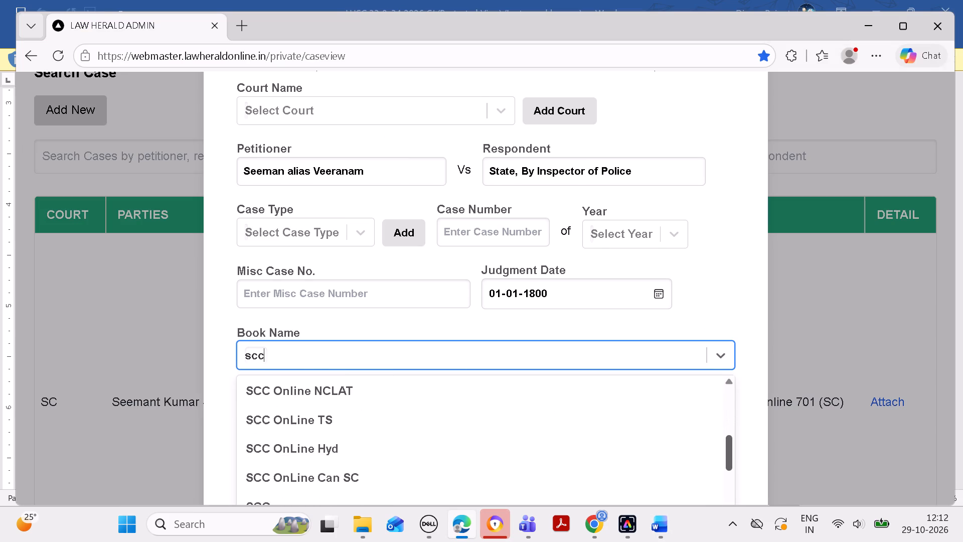
drag(736, 457, 735, 467)
click(604, 442)
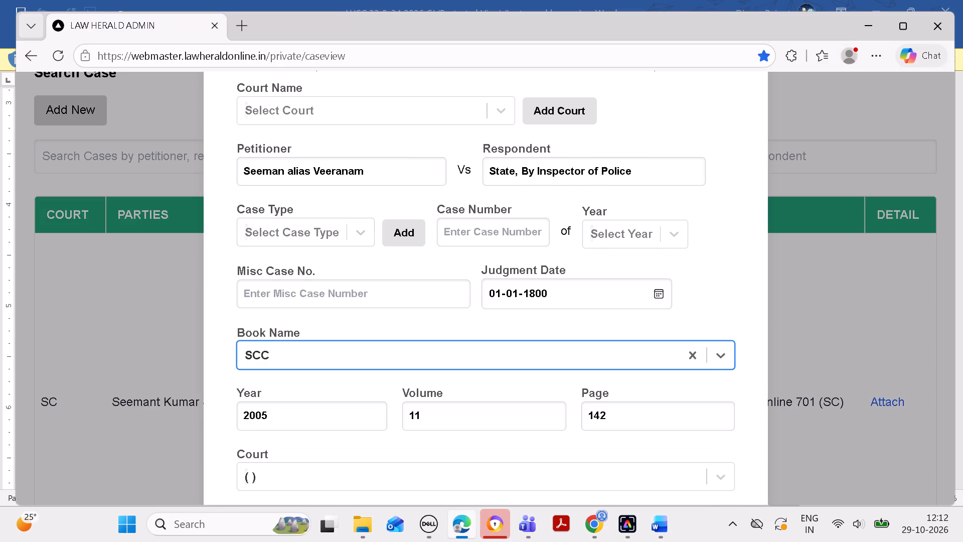
Set item 8's court name to IN THE SUPREME COURT OF INDIA (SC), add the case and dismiss the message.
click(434, 112)
text(in the)
key(space)
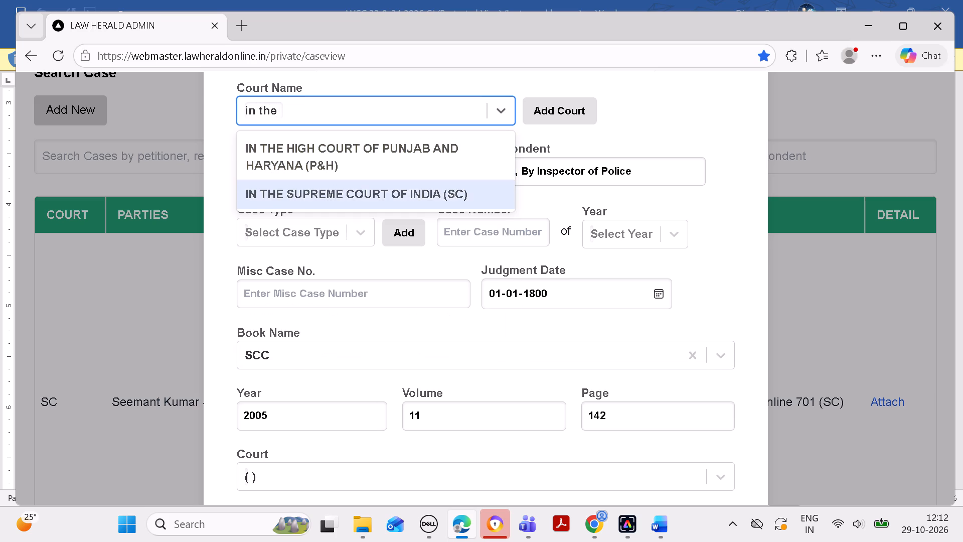
click(431, 194)
key(Return)
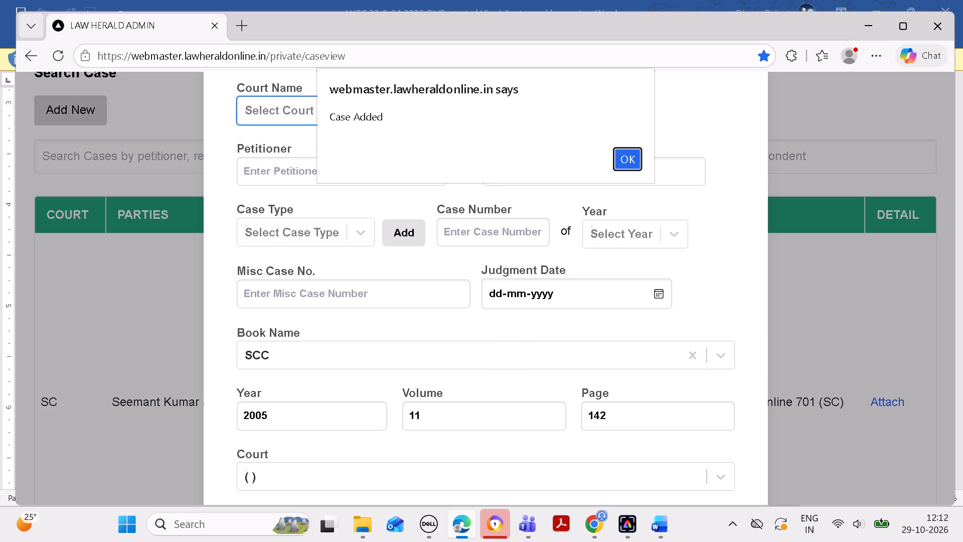
click(635, 155)
click(632, 160)
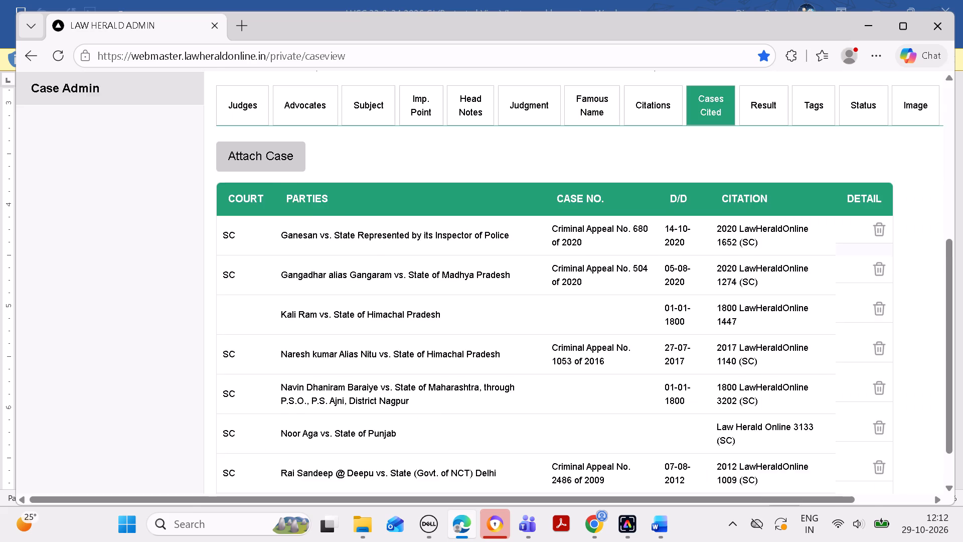
scroll(621, 248, down, 5)
scroll(608, 292, down, 4)
Copy the petitioner State of U.P. from Cases Cited item 9 in Word and search for attachable cases by that petitioner in Edge.
click(664, 529)
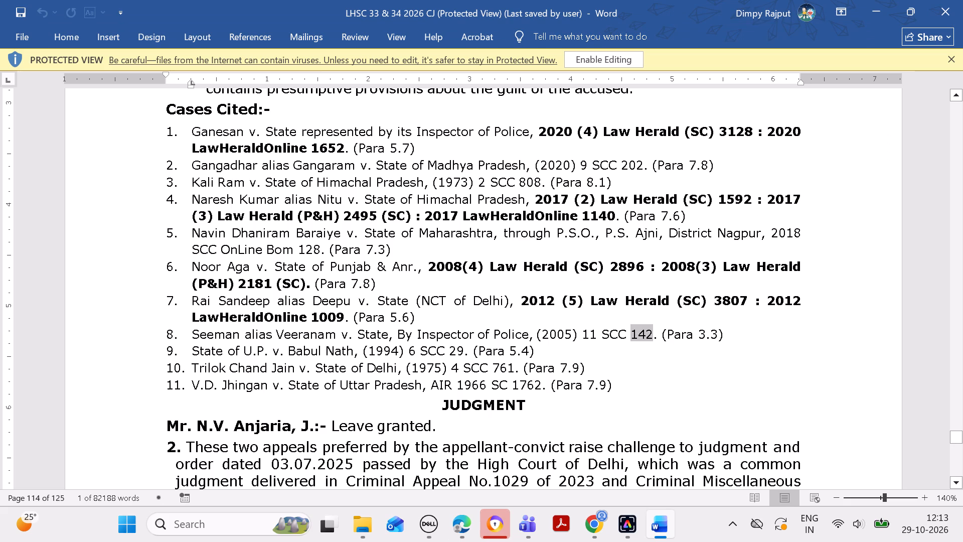
drag(191, 347, 273, 355)
key(ctrl+c)
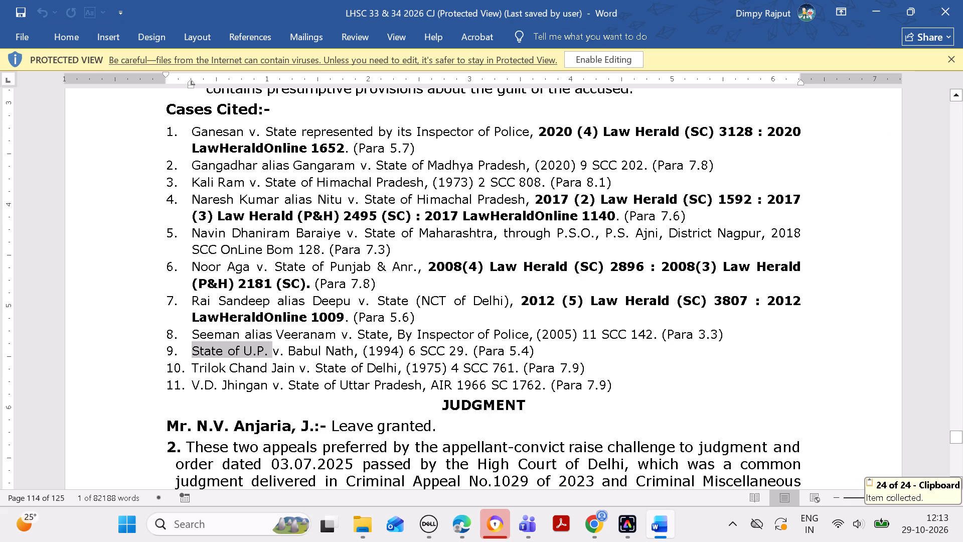
click(454, 523)
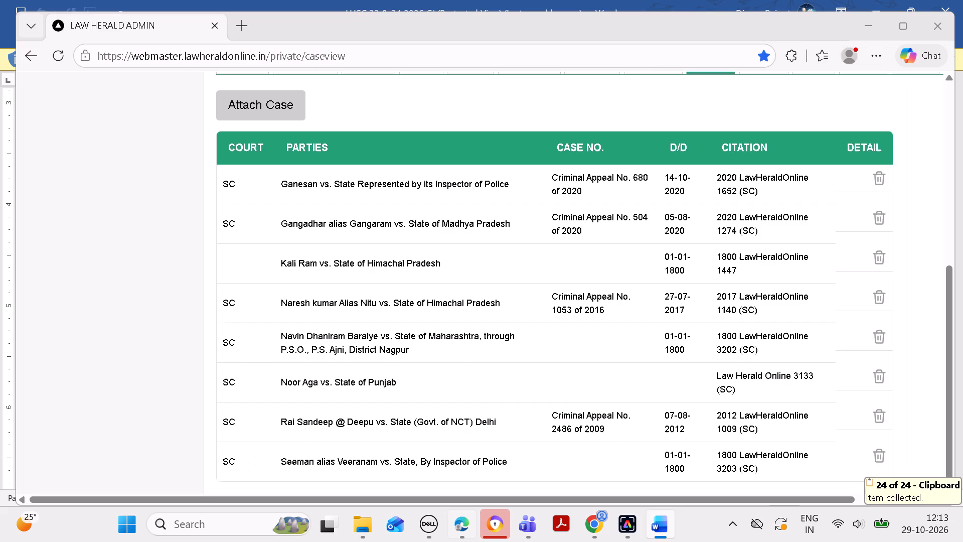
scroll(366, 390, up, 2)
click(291, 452)
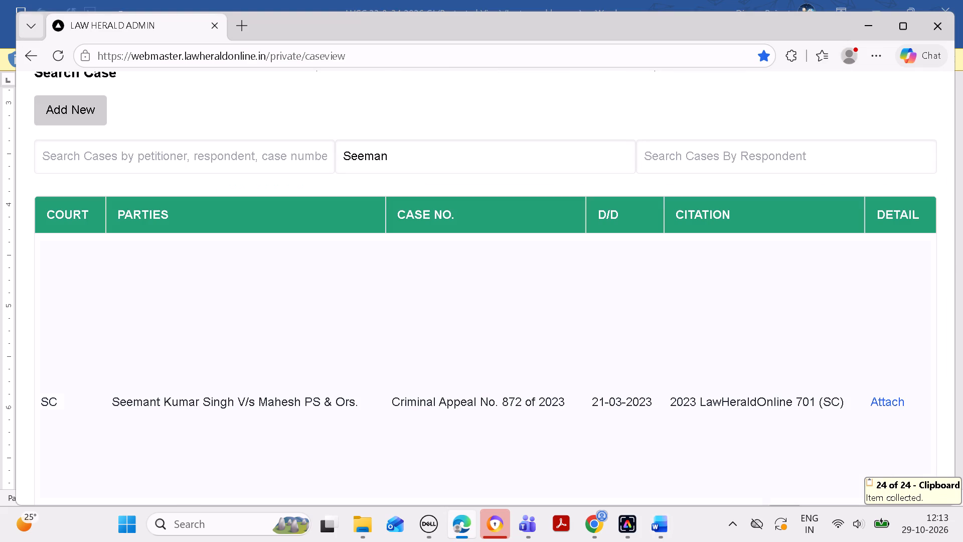
drag(426, 165, 322, 161)
key(BackSpace)
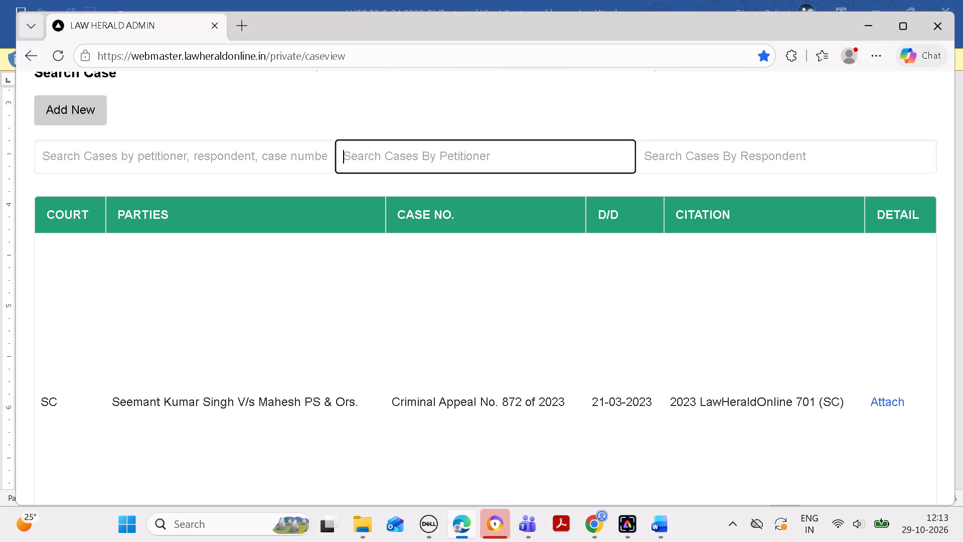
key(ctrl+v)
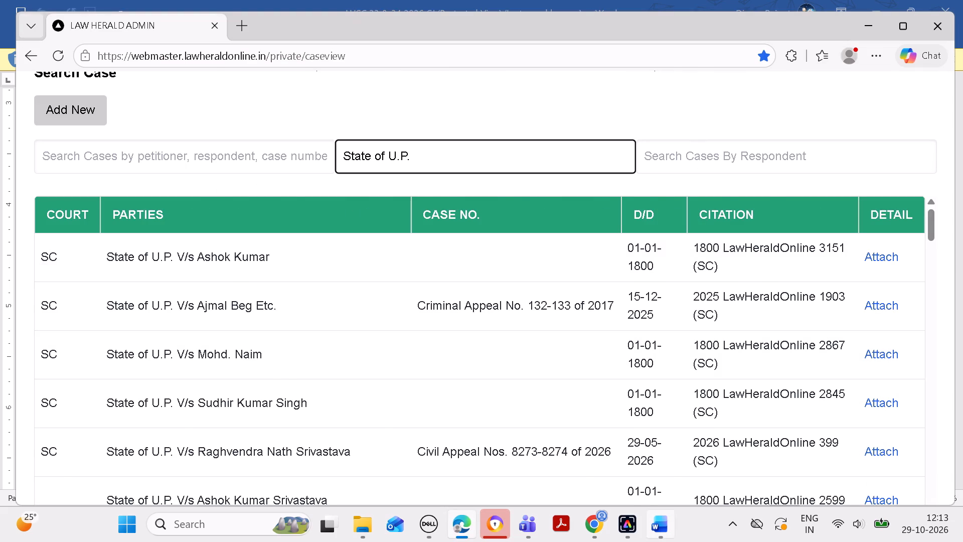
Copy item 9's respondent from Word and narrow the case search in Edge by that respondent.
click(653, 515)
drag(289, 351, 324, 350)
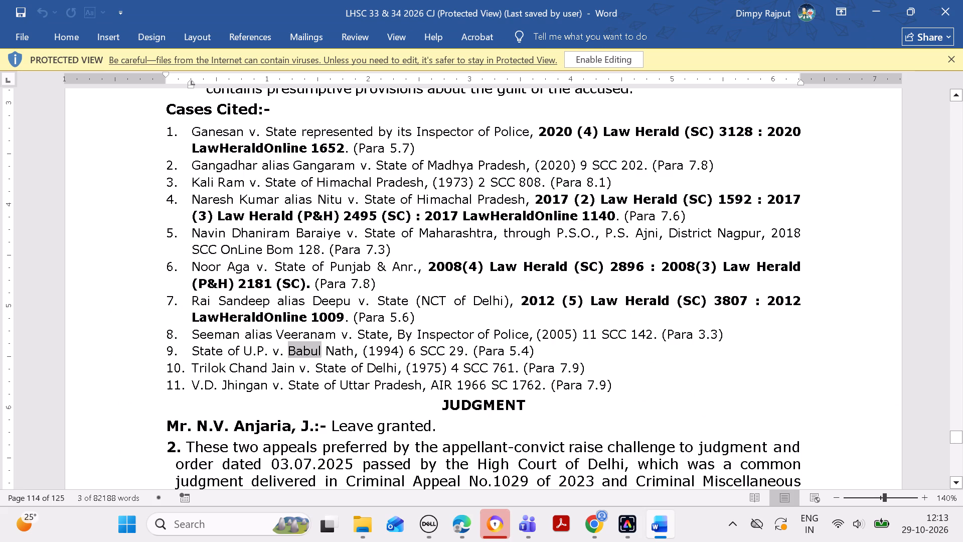
drag(324, 350, 340, 350)
key(ctrl+c)
click(452, 514)
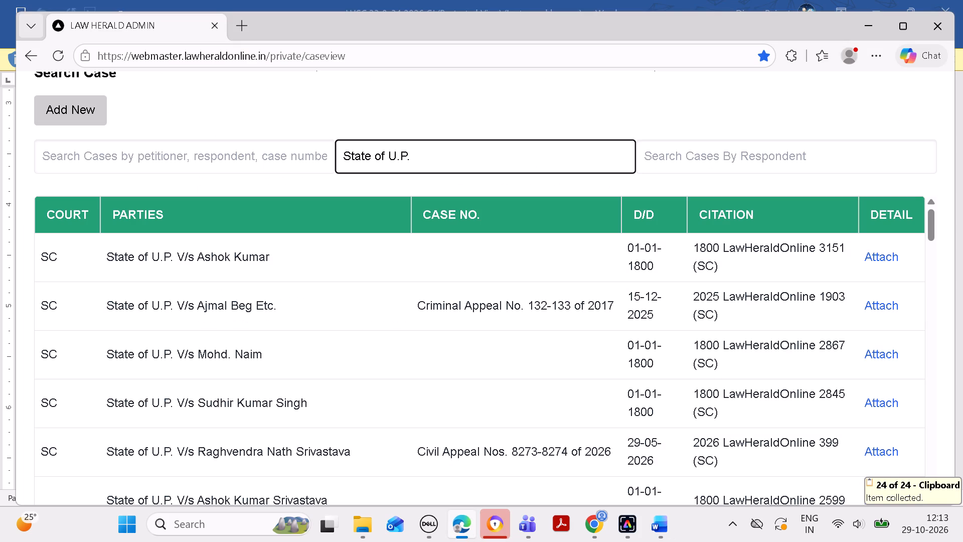
click(691, 166)
key(ctrl+v)
Start a new case and fill in item 9's respondent and the petitioner State of U.P., copied from Word.
click(71, 108)
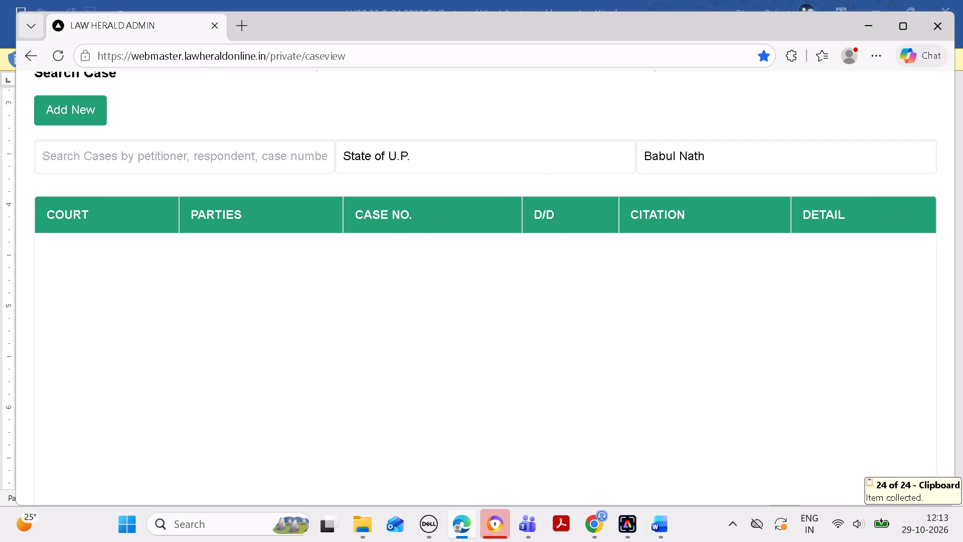
click(527, 167)
key(ctrl+v)
click(654, 512)
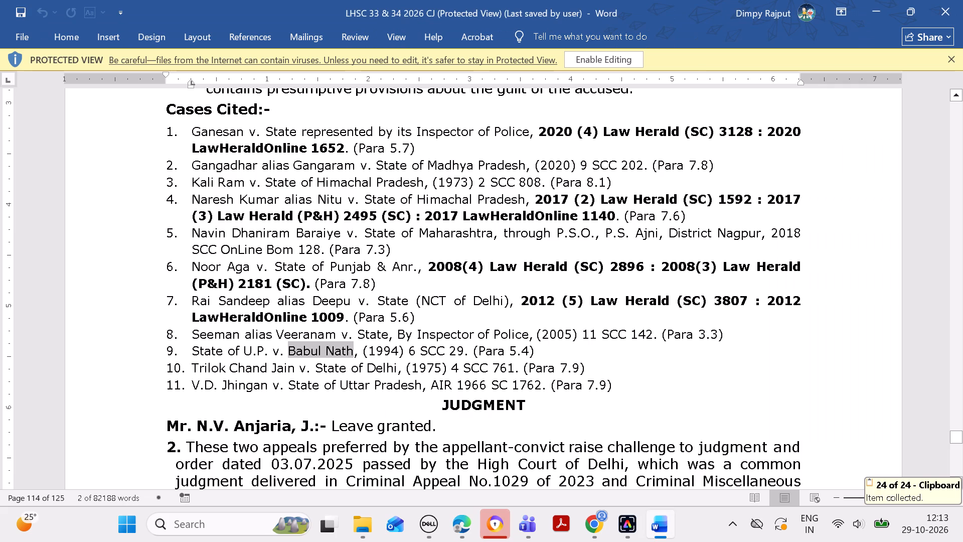
drag(194, 345, 274, 355)
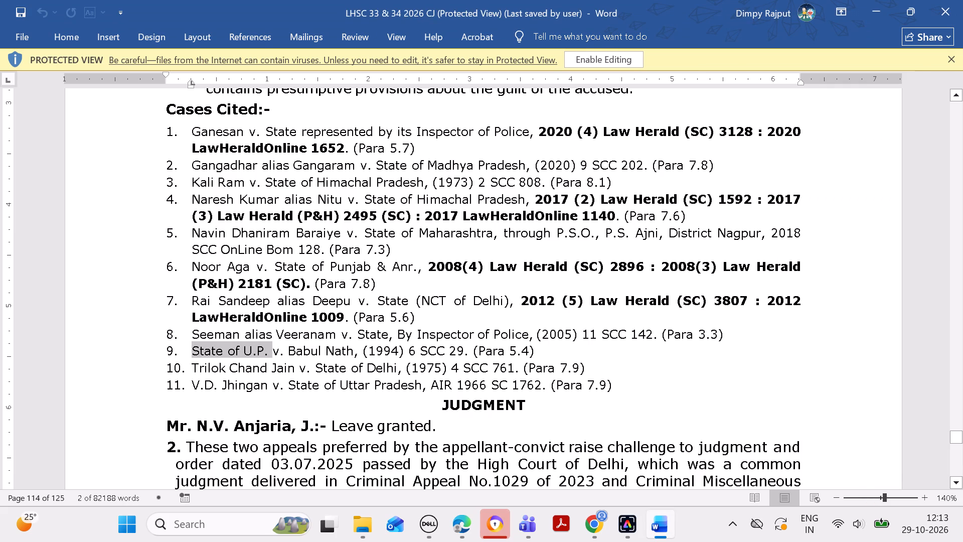
key(ctrl+c)
key(ctrl+v)
ctrl+click(458, 521)
click(330, 181)
key(ctrl+v)
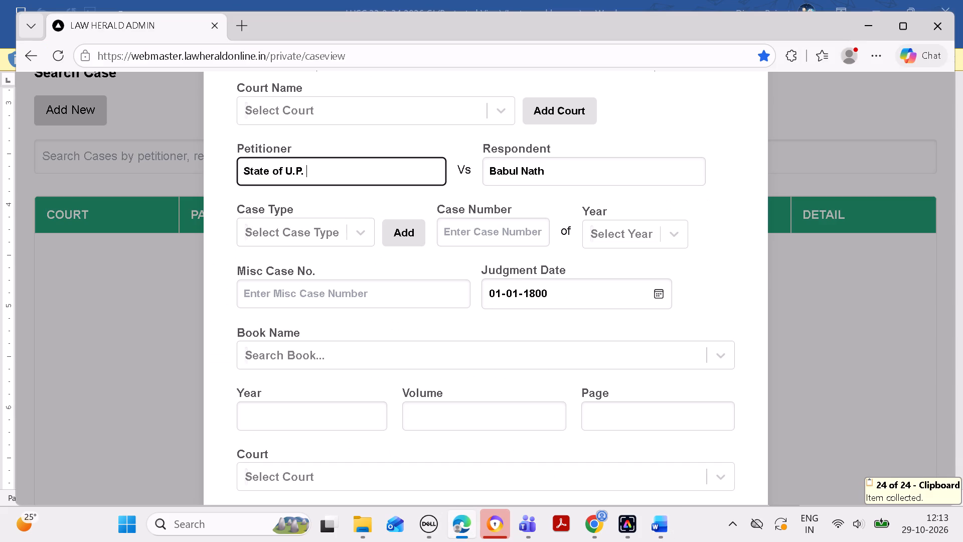
Copy item 9's citation year, 1994 with its closing bracket, and volume 6 from Word into the new case in Edge.
click(648, 531)
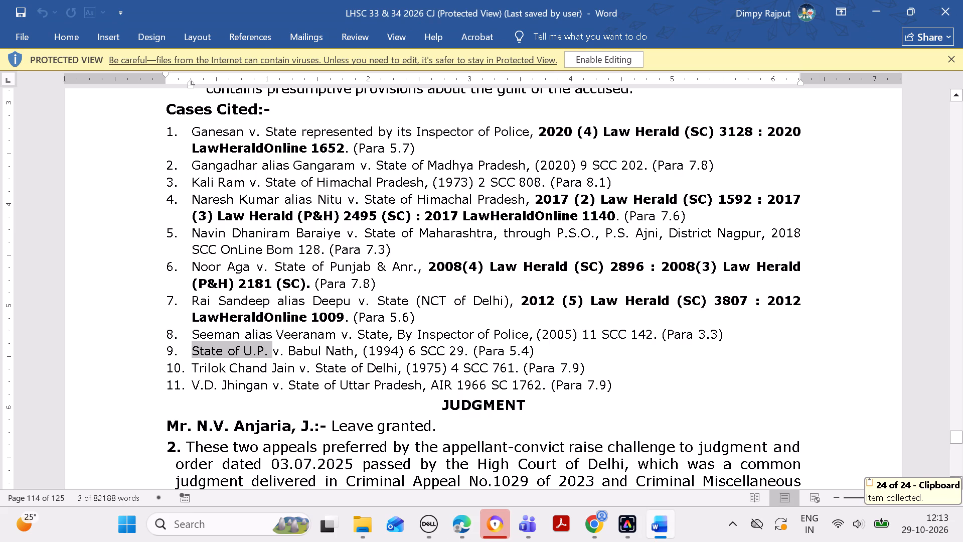
drag(369, 349, 404, 355)
key(ctrl+c)
click(457, 512)
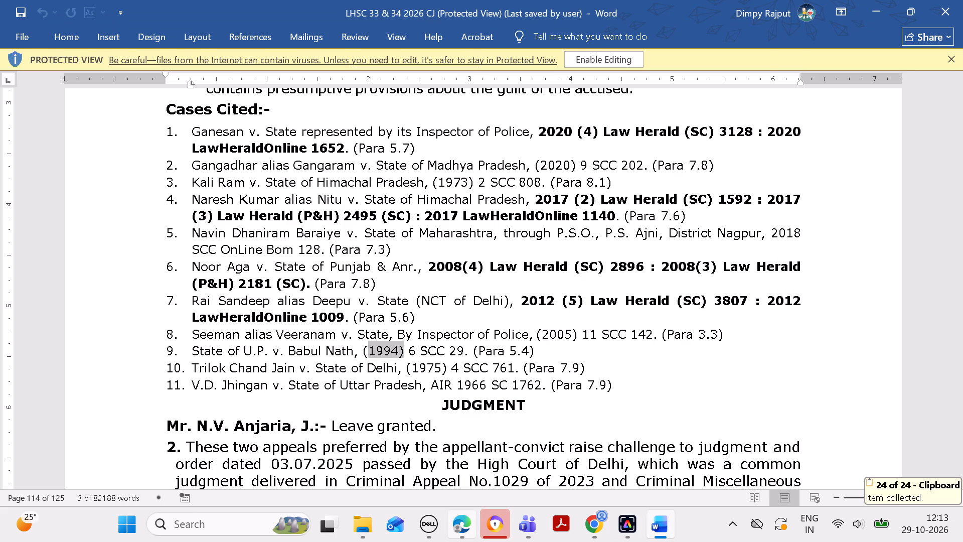
click(354, 408)
key(ctrl+v)
click(661, 524)
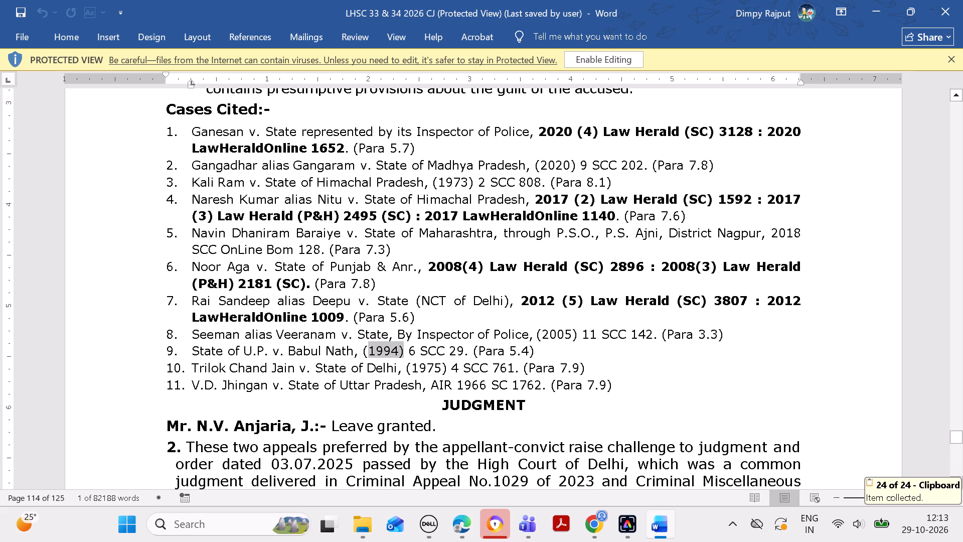
drag(407, 349, 417, 354)
key(ctrl+c)
click(462, 541)
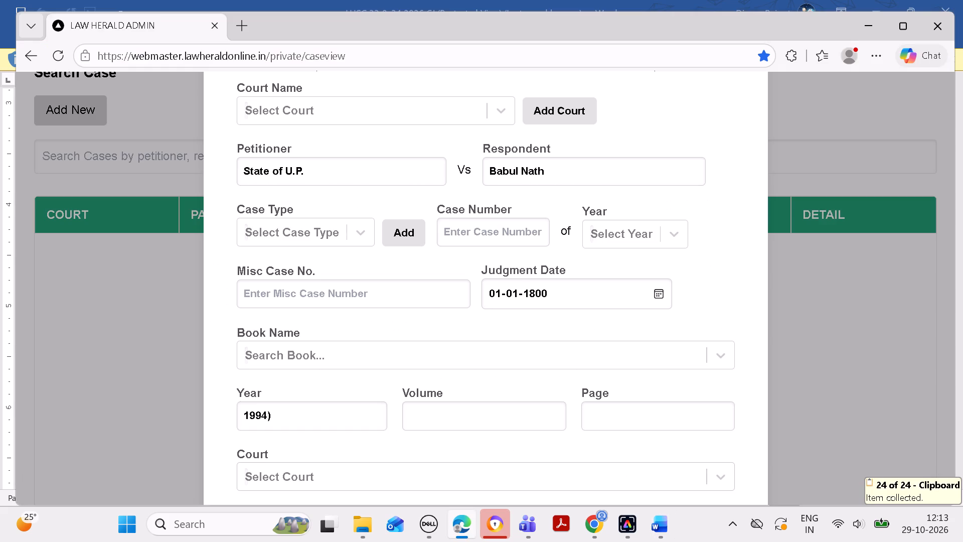
click(463, 418)
key(ctrl+v)
Copy item 9's "SCC 29" from Word into the page field in Edge and trim it to 29.
click(663, 526)
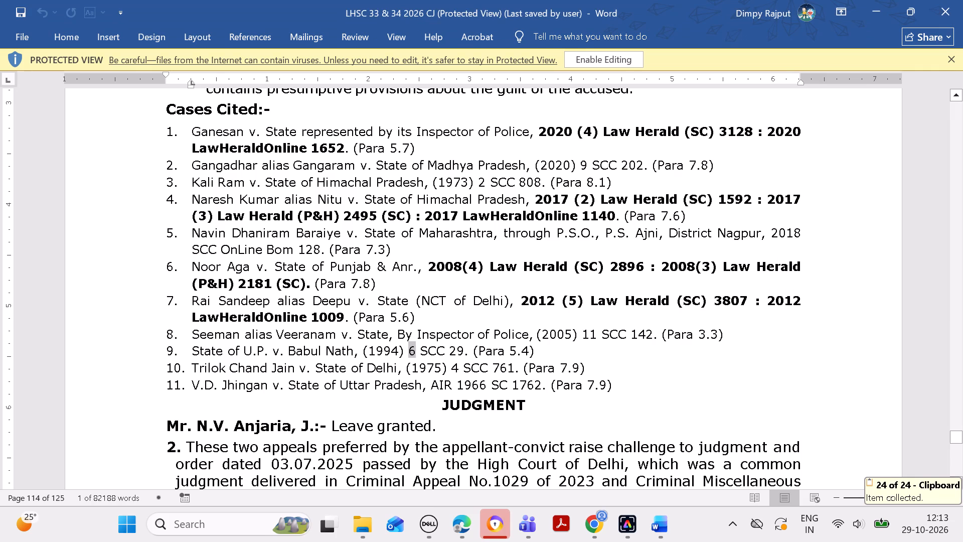
drag(444, 352, 462, 352)
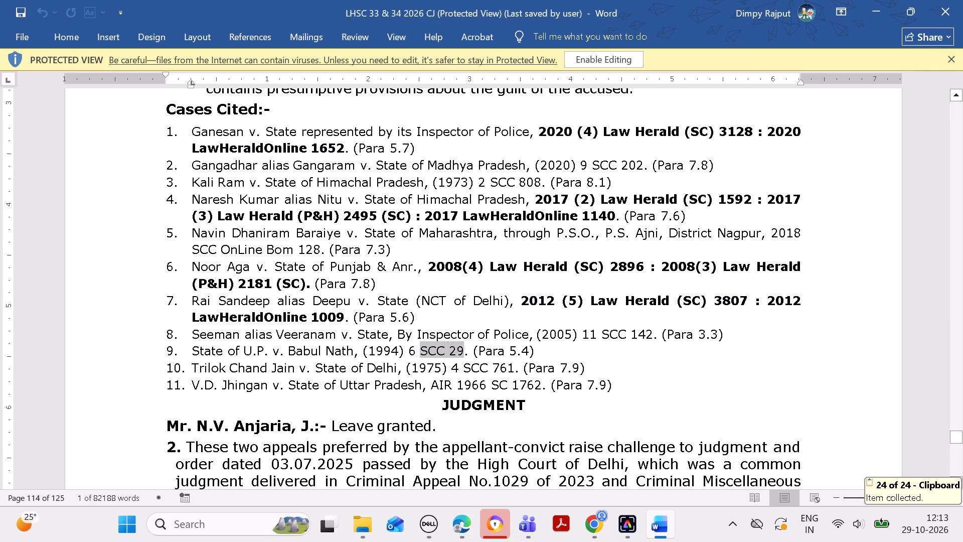
key(ctrl+c)
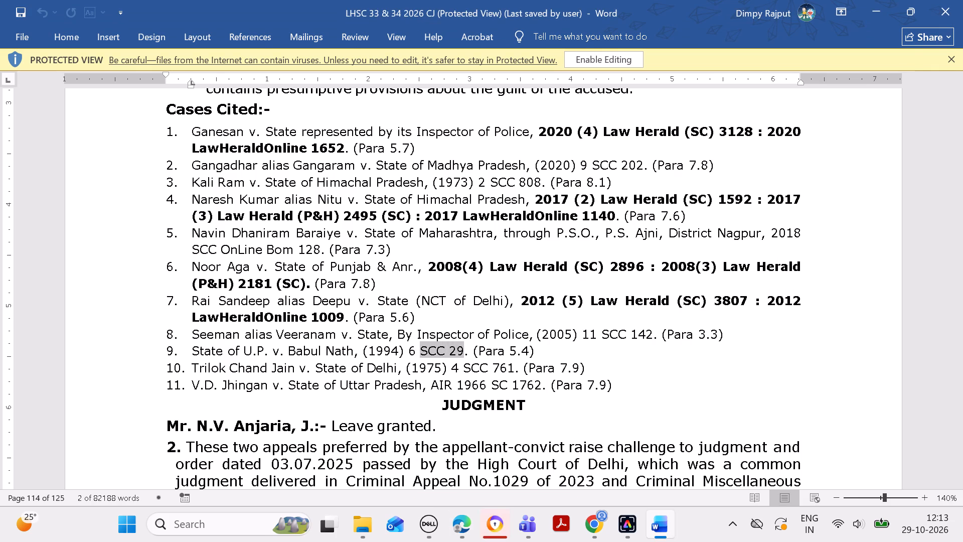
click(454, 527)
drag(598, 430, 600, 425)
key(ctrl+v)
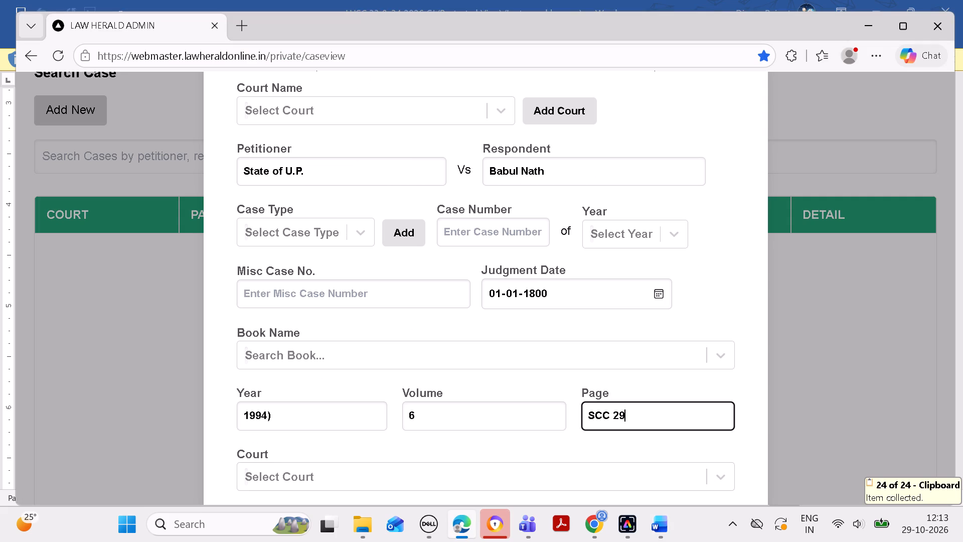
click(608, 422)
key(BackSpace)
key(BackSpace)
key(BackSpace)
key(BackSpace)
click(593, 418)
key(BackSpace)
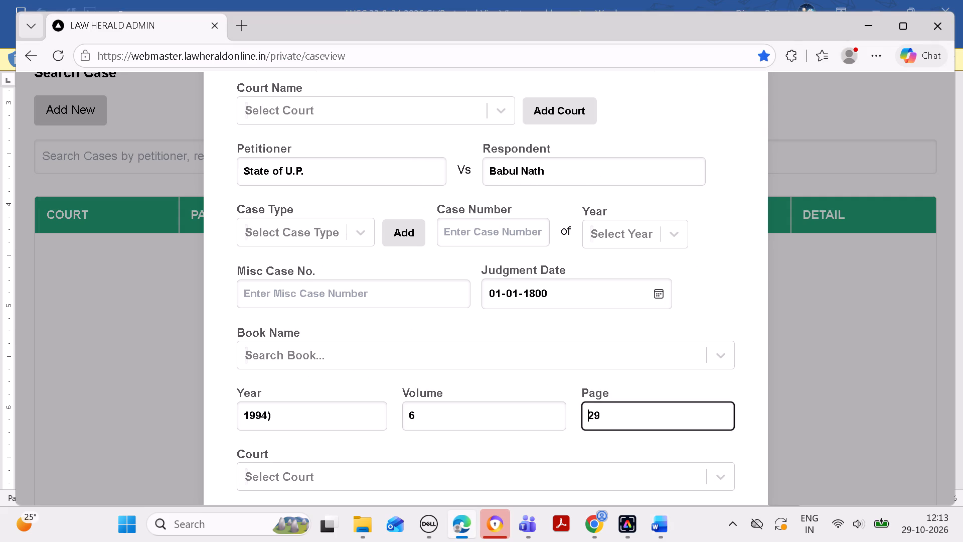
key(BackSpace)
Search the book names for SCC and set the new case's book name to SCC.
click(528, 346)
key(ctrl+c)
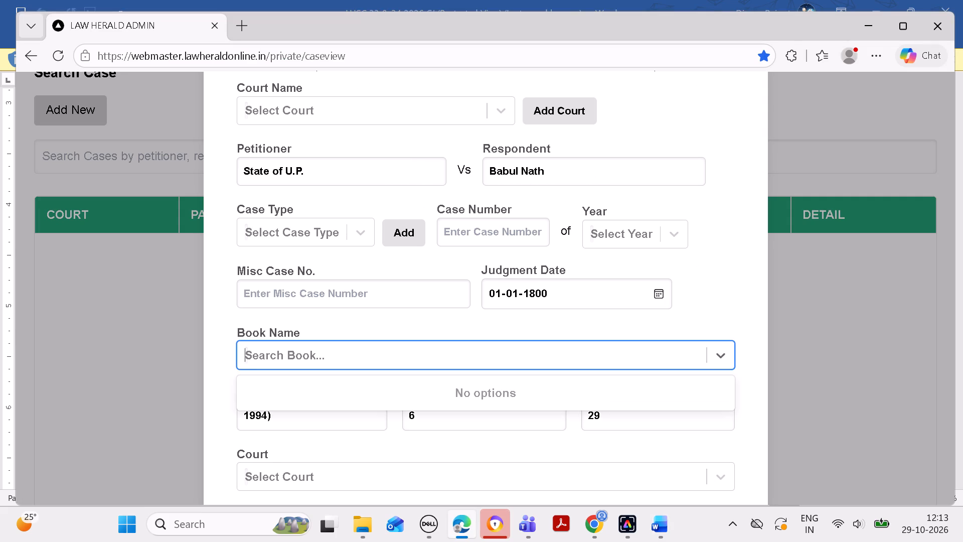
key(ctrl+v)
key(BackSpace)
key(BackSpace)
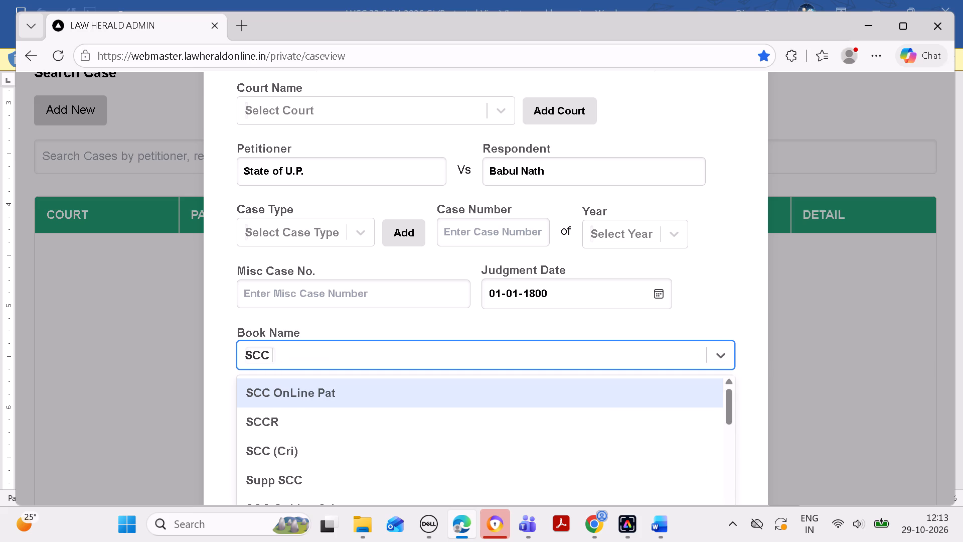
key(BackSpace)
key(BackSpace)
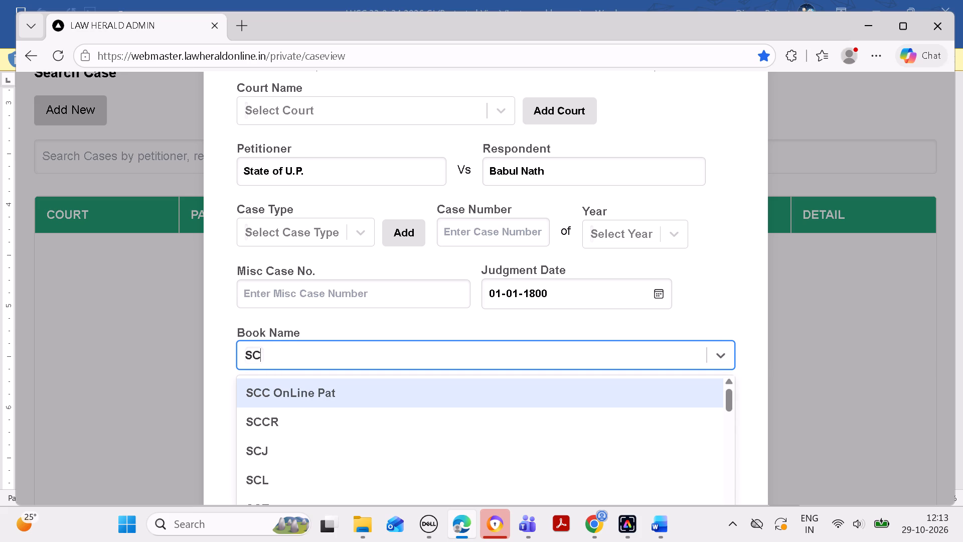
key(c)
drag(726, 413, 733, 448)
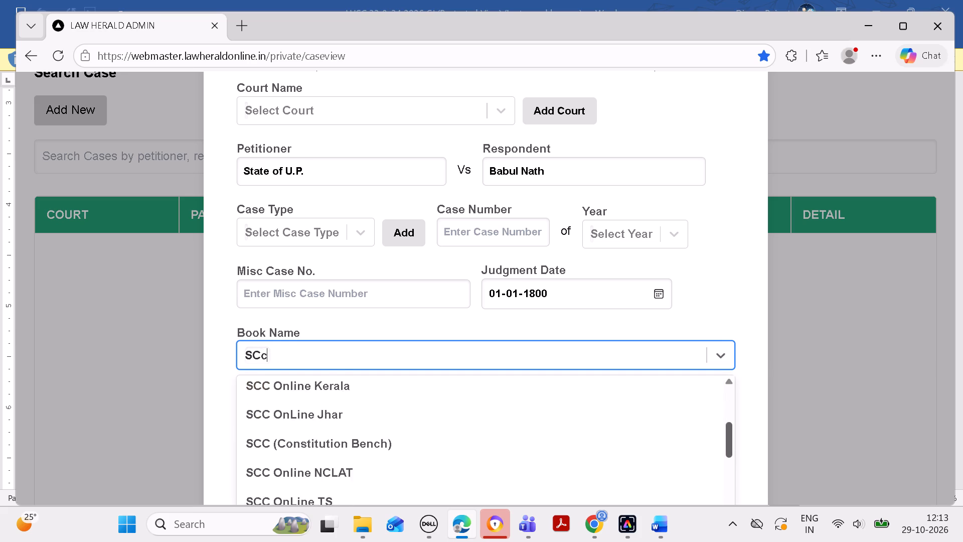
drag(733, 448, 738, 473)
click(636, 424)
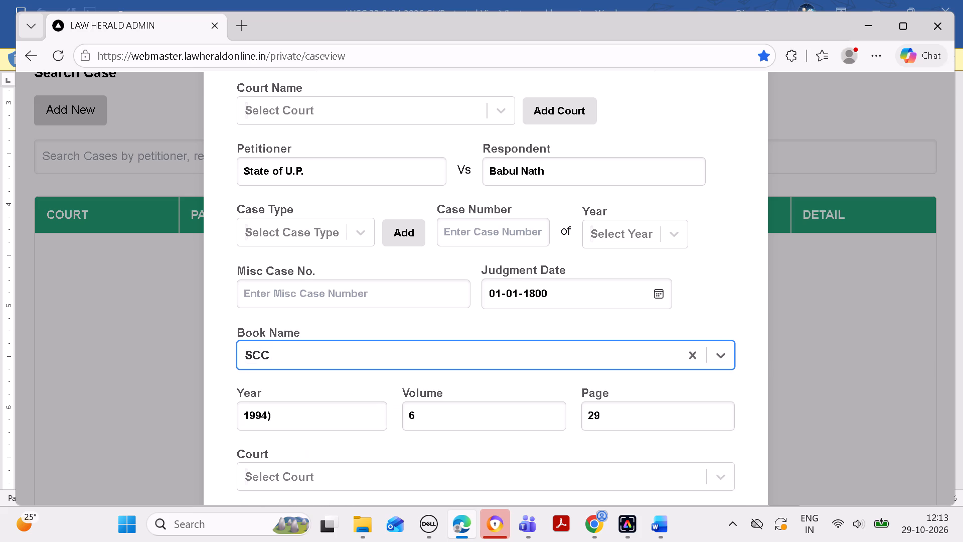
Remove the stray bracket from the citation year, leaving 1994, and choose the blank "( )" citation court.
click(317, 419)
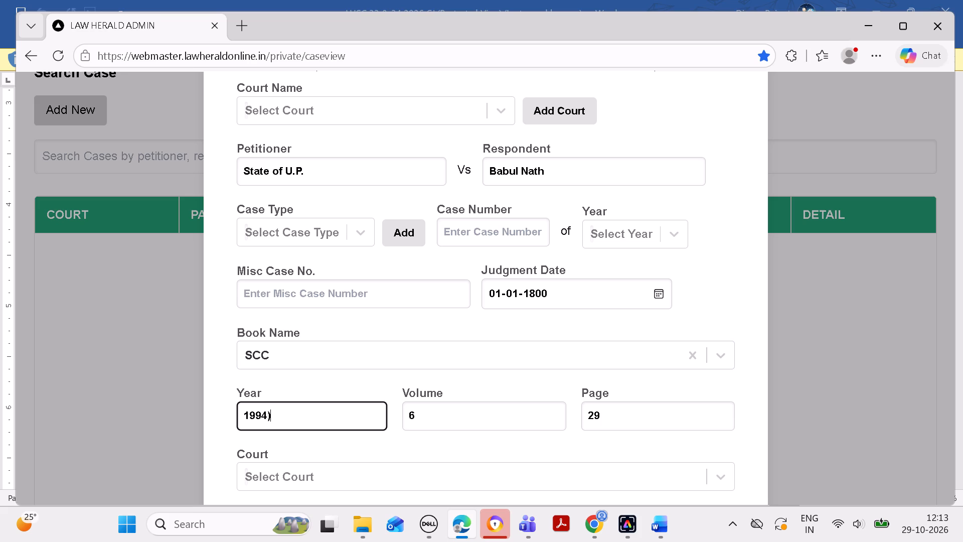
key(BackSpace)
click(411, 486)
click(421, 501)
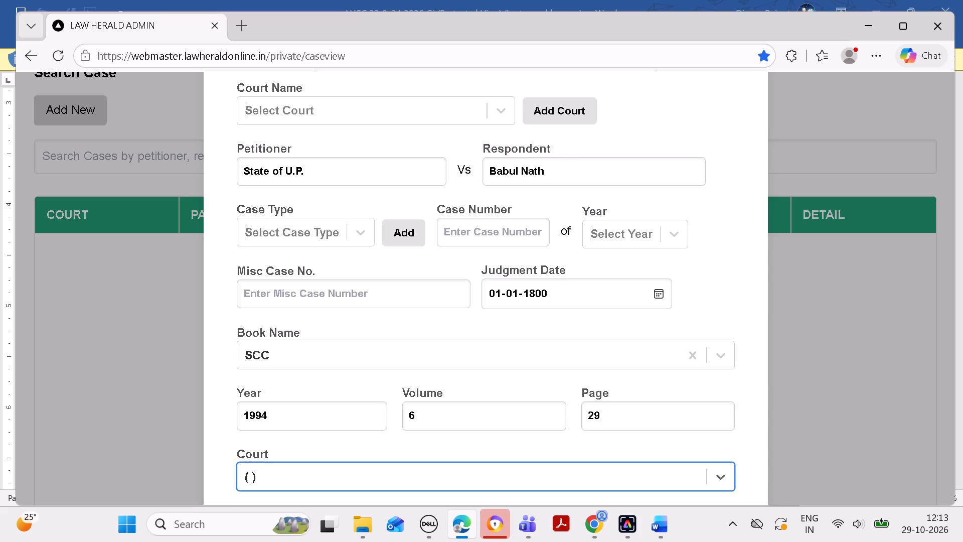
Set item 9's court name to IN THE SUPREME COURT OF INDIA (SC) and add the case.
click(410, 97)
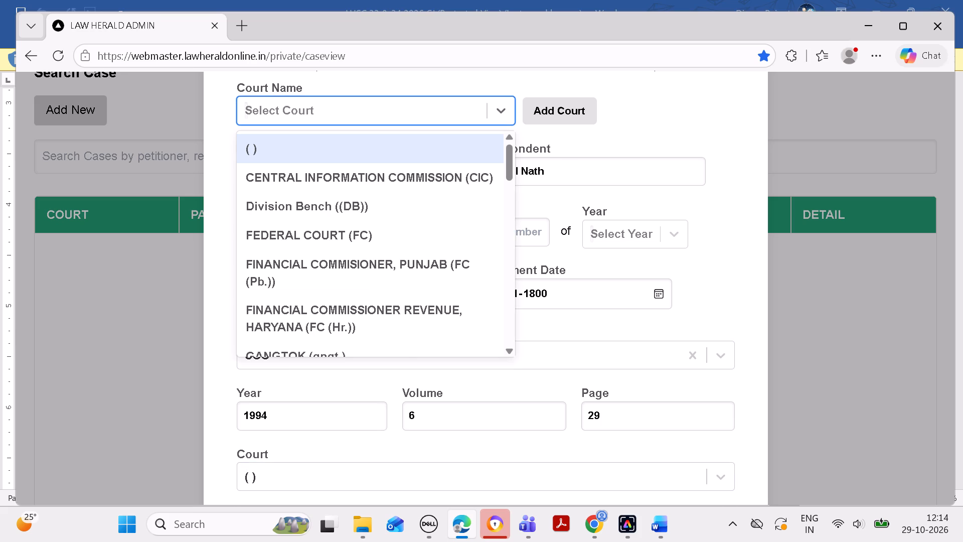
text(in the)
key(space)
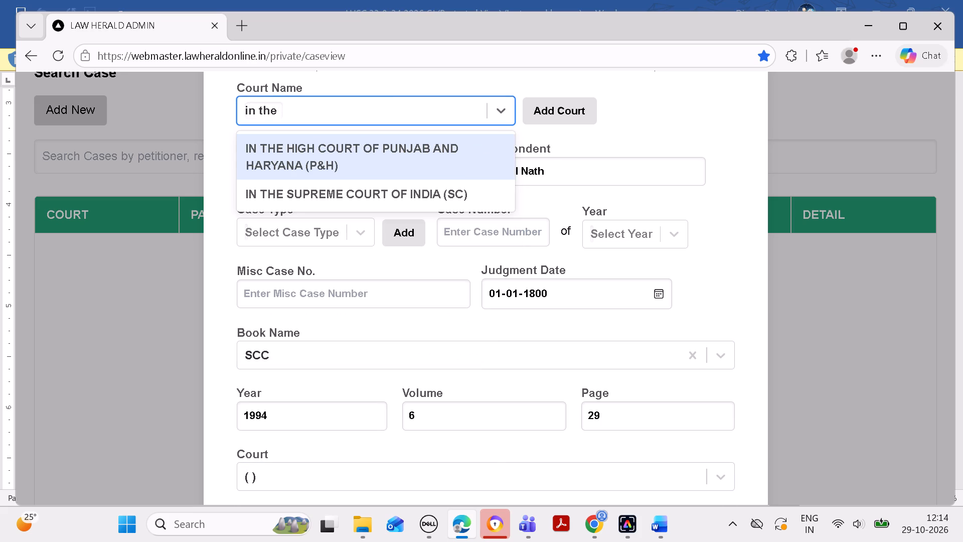
click(440, 190)
key(Return)
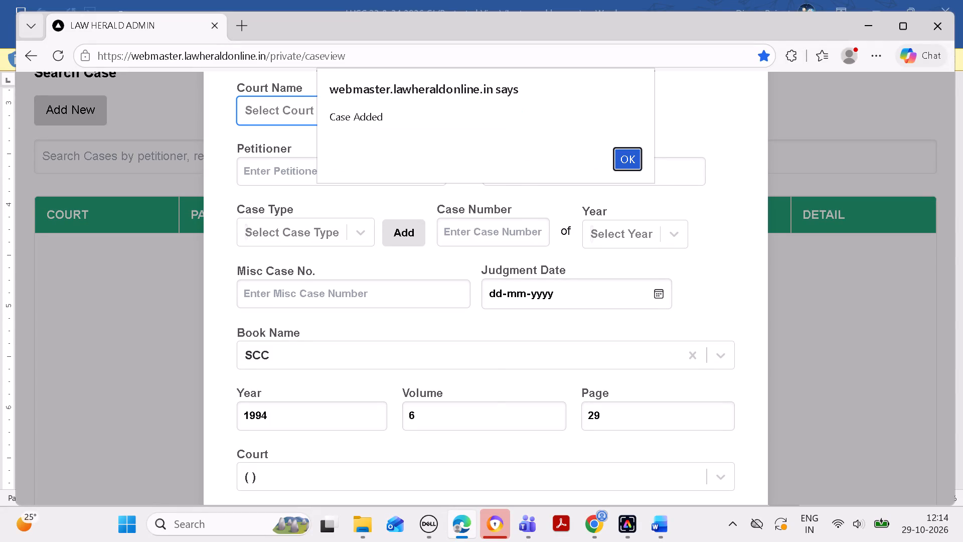
Acknowledge the addition and attachment of item 9's case and return to the cited cases list.
click(620, 155)
click(630, 164)
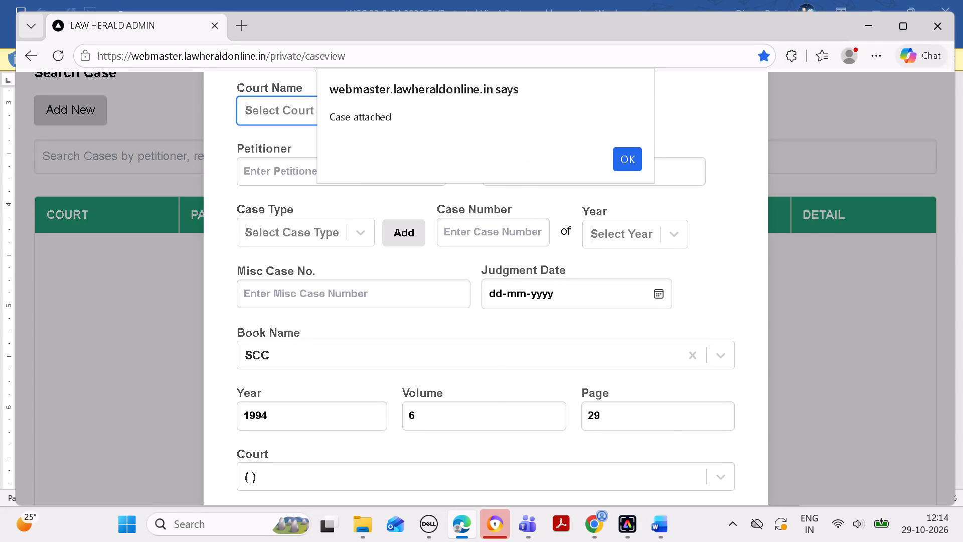
click(630, 159)
scroll(615, 274, down, 5)
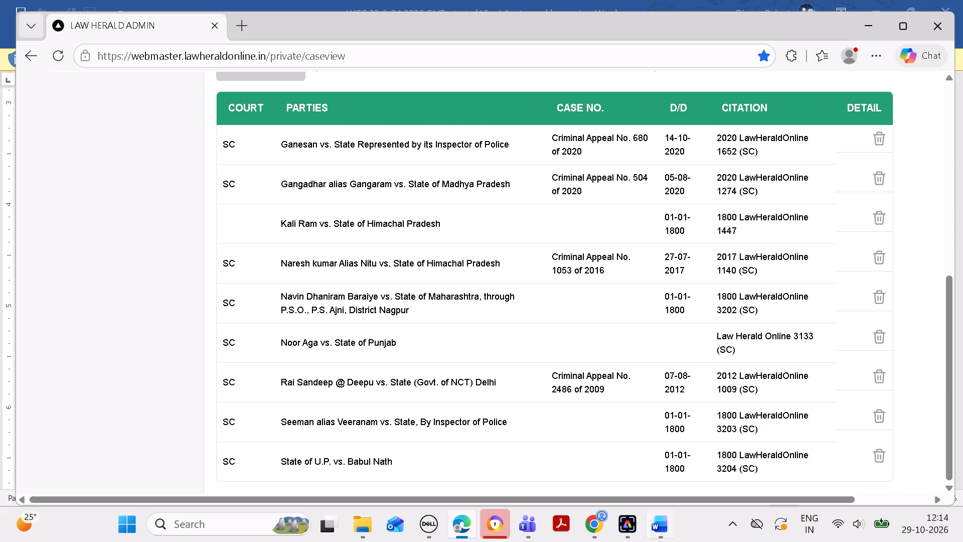
Copy item 10's petitioner name from the Word document and open the attach-case search in Edge.
click(660, 513)
drag(193, 366, 207, 366)
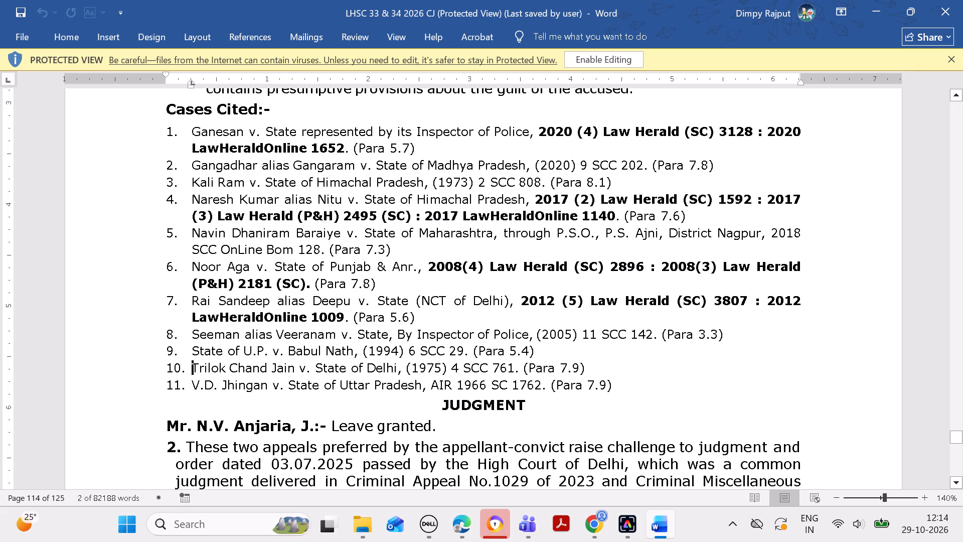
drag(207, 366, 279, 368)
key(ctrl+c)
click(463, 518)
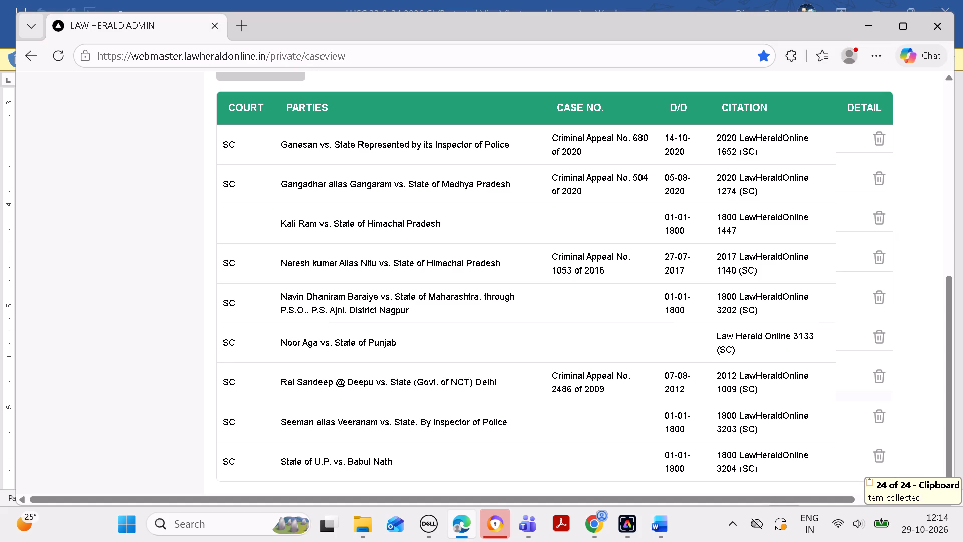
scroll(300, 307, up, 1)
click(282, 442)
click(275, 456)
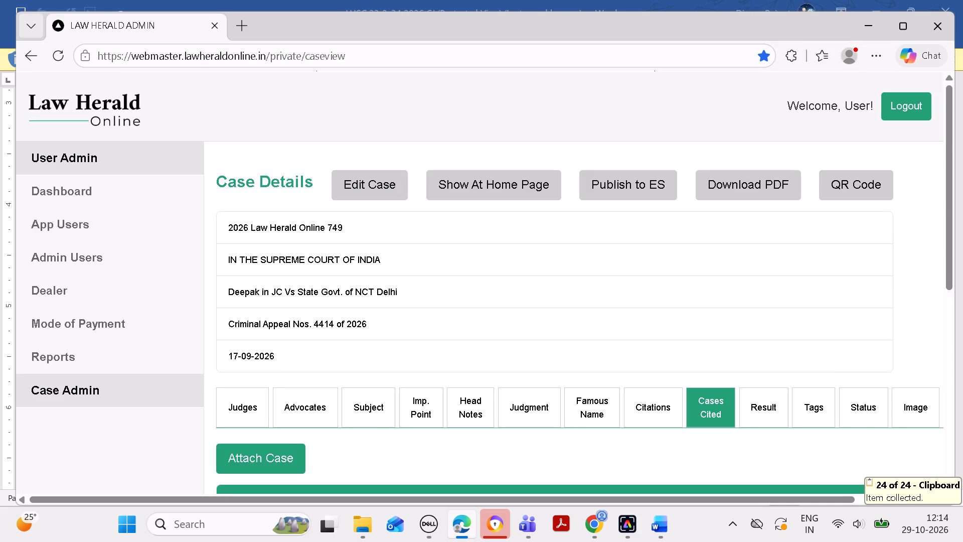
Clear the previous petitioner and respondent searches and search by petitioner for item 10's copied name.
drag(423, 168, 328, 164)
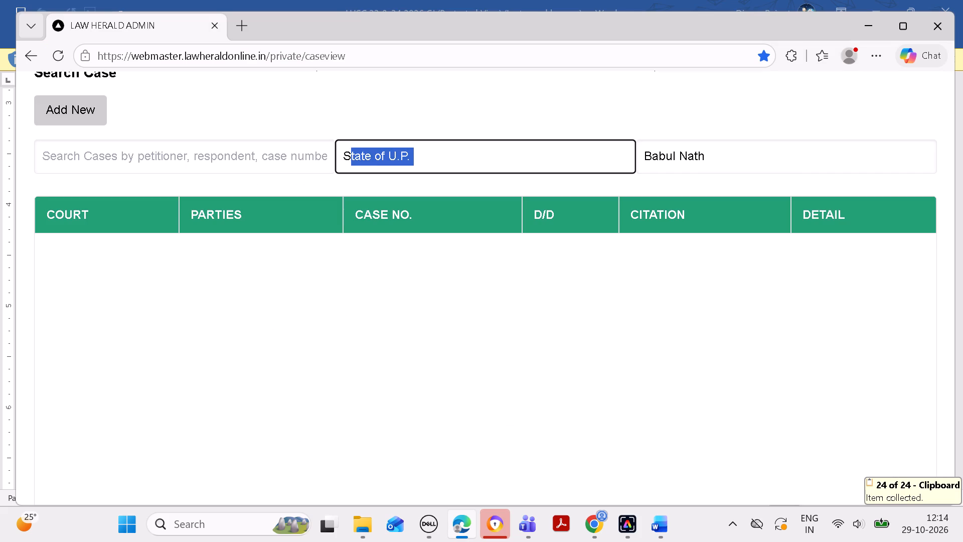
key(BackSpace)
drag(734, 153, 656, 155)
key(BackSpace)
key(BackSpace)
key(BackSpace)
key(BackSpace)
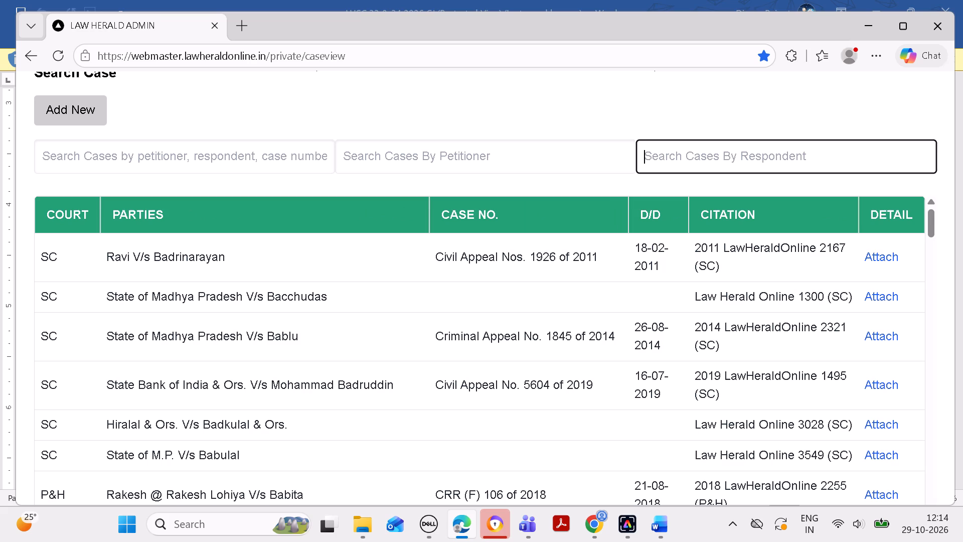
click(492, 146)
key(ctrl+v)
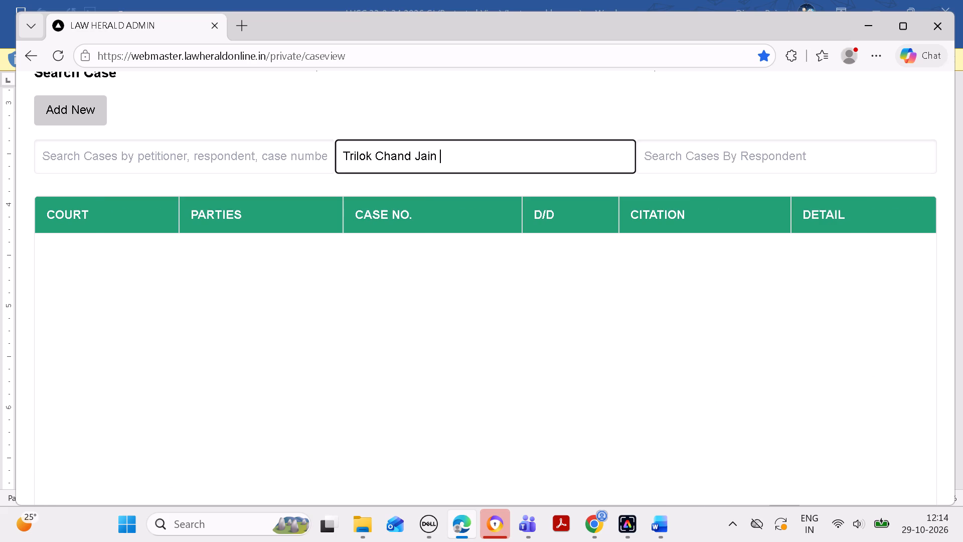
Shorten the petitioner search to the first two words of item 10's petitioner name.
key(BackSpace)
key(BackSpace)
key(BackSpace)
key(BackSpace)
key(BackSpace)
key(BackSpace)
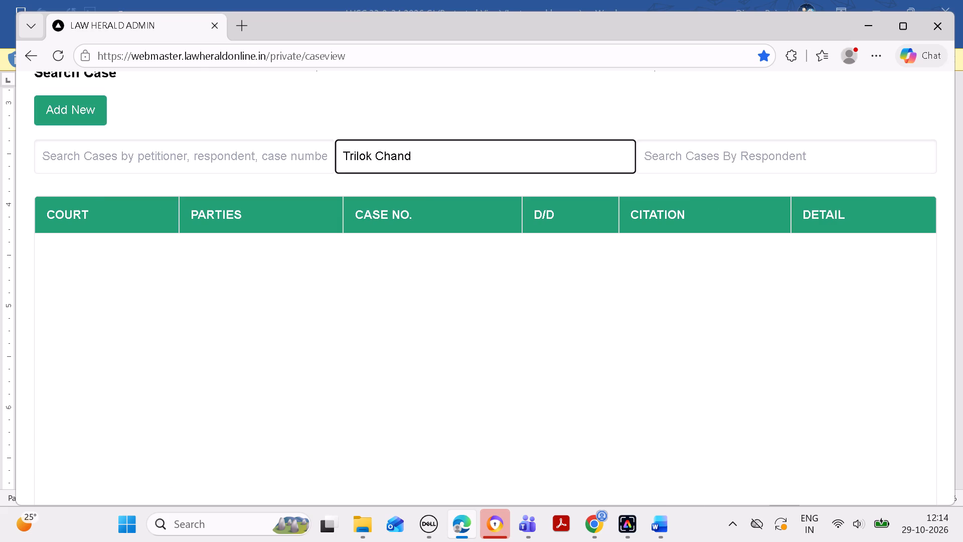
Start a new case with item 10's copied petitioner name and State of Delhi, copied from Word, as respondent.
click(90, 113)
click(336, 175)
key(ctrl+v)
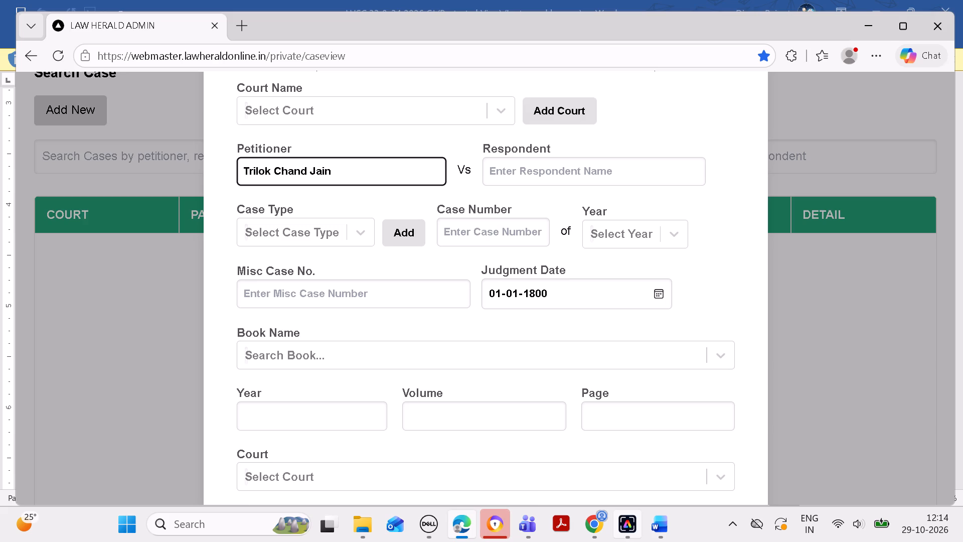
click(641, 526)
click(660, 537)
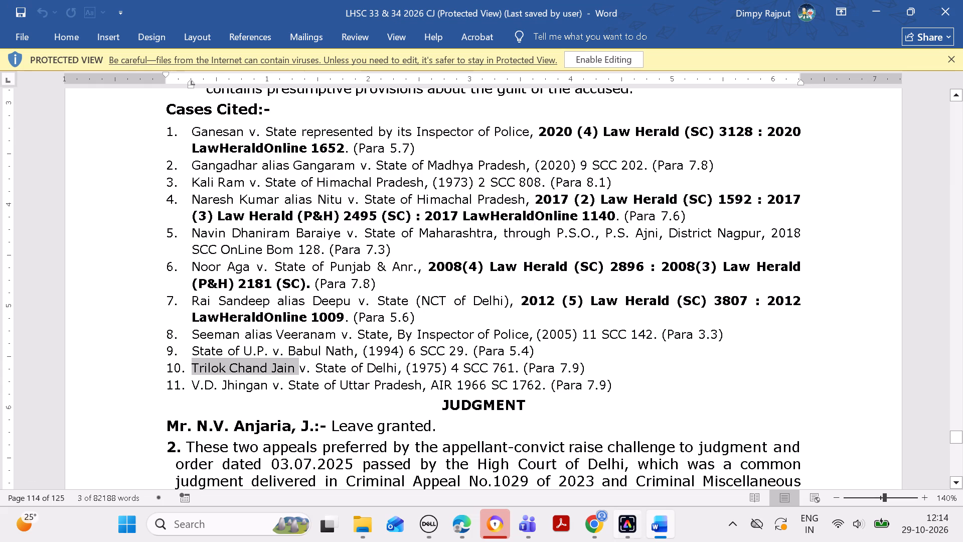
drag(314, 366, 383, 365)
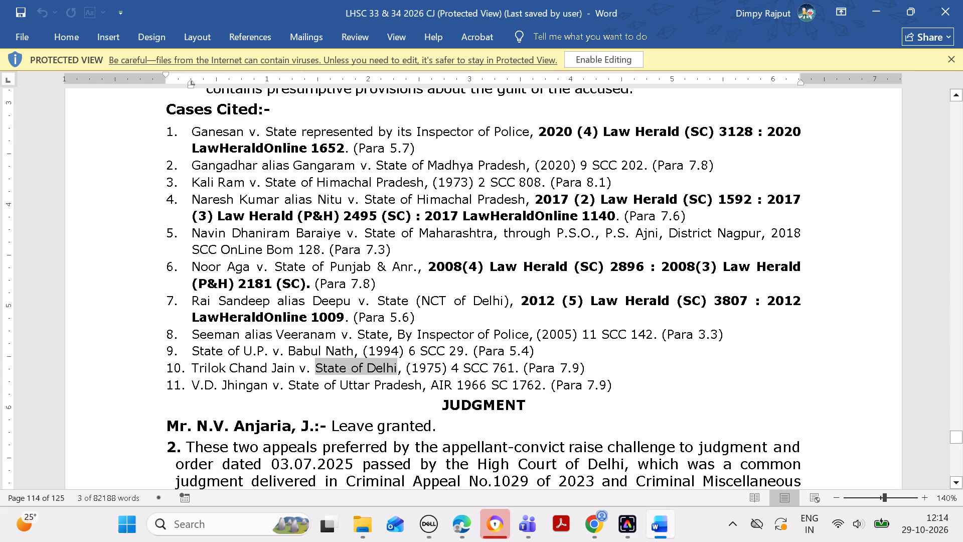
drag(383, 365, 387, 365)
key(ctrl+c)
click(461, 530)
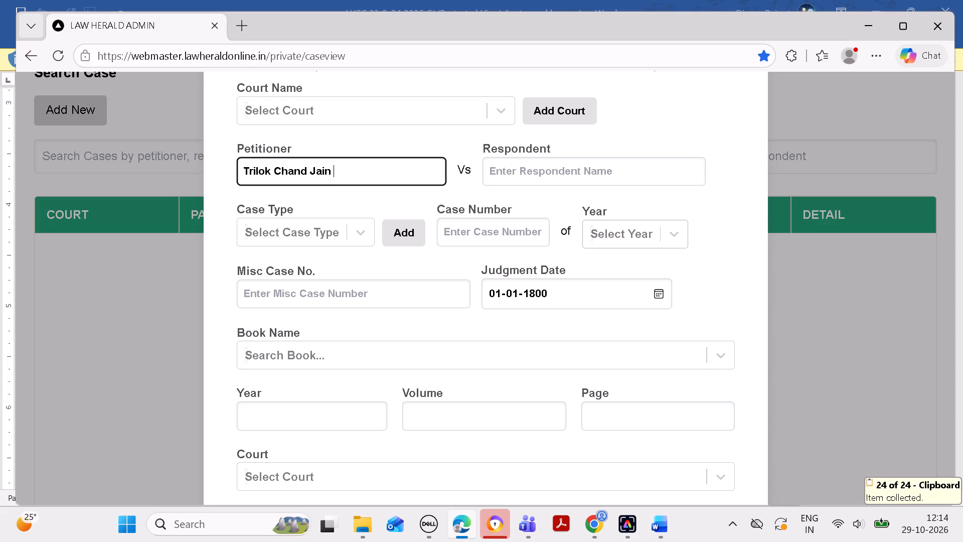
click(611, 172)
key(ctrl+v)
Copy item 10's year 1975 from Word into the new case's citation year in Edge.
click(657, 519)
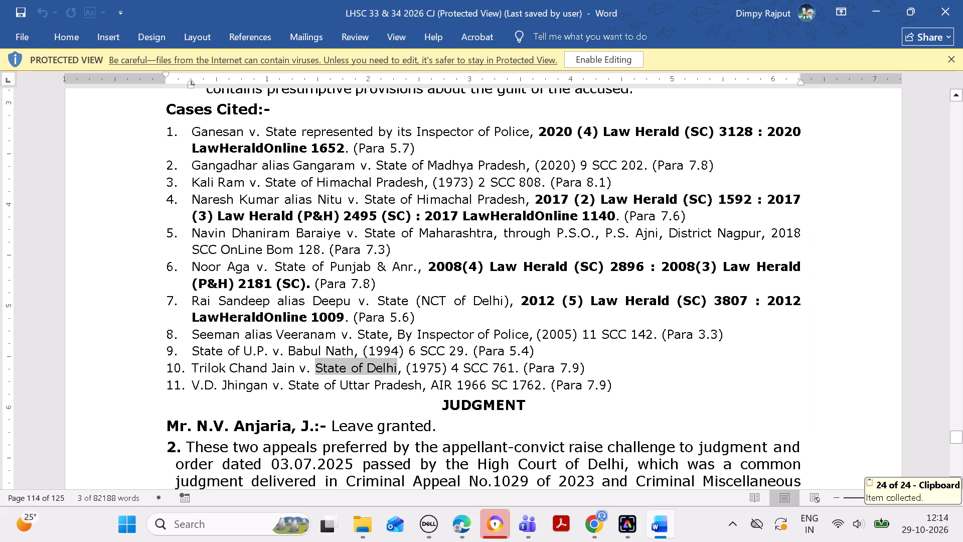
drag(413, 365, 418, 365)
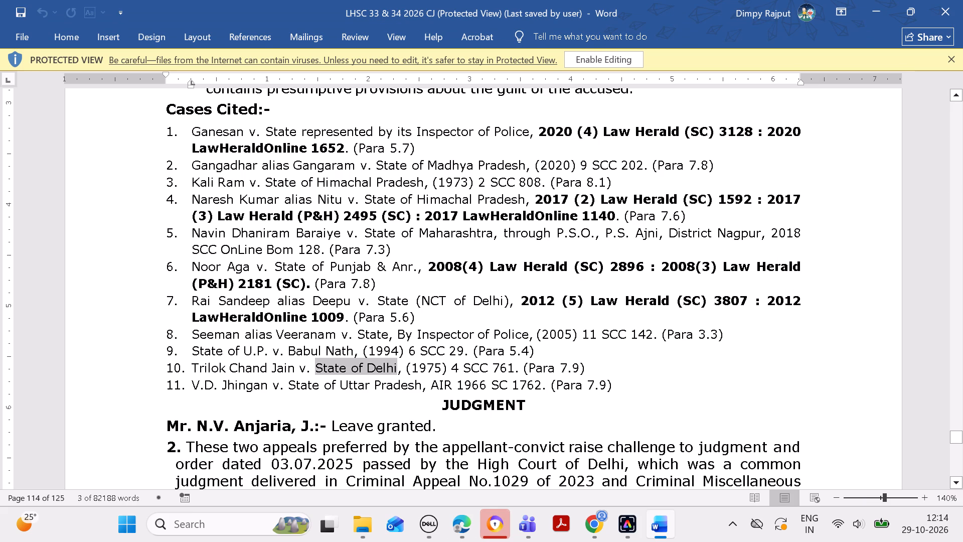
drag(418, 365, 439, 368)
key(ctrl+c)
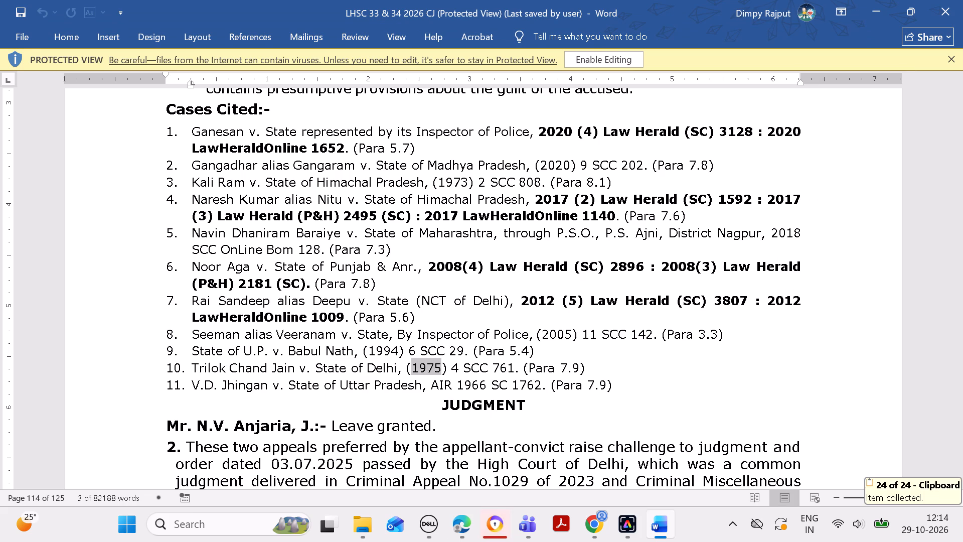
click(463, 527)
click(323, 414)
key(ctrl+v)
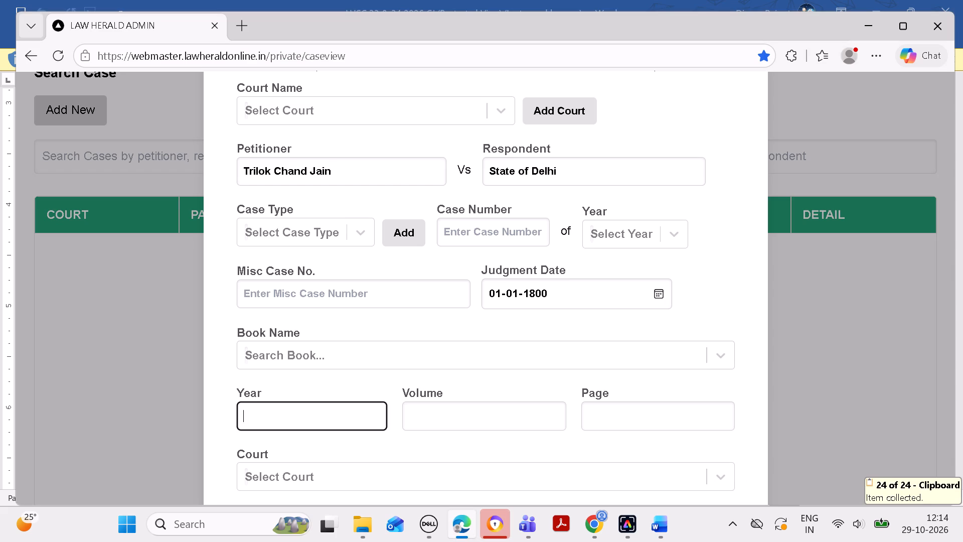
Copy item 10's volume number 4 from Word into the new case's citation volume in Edge.
click(655, 525)
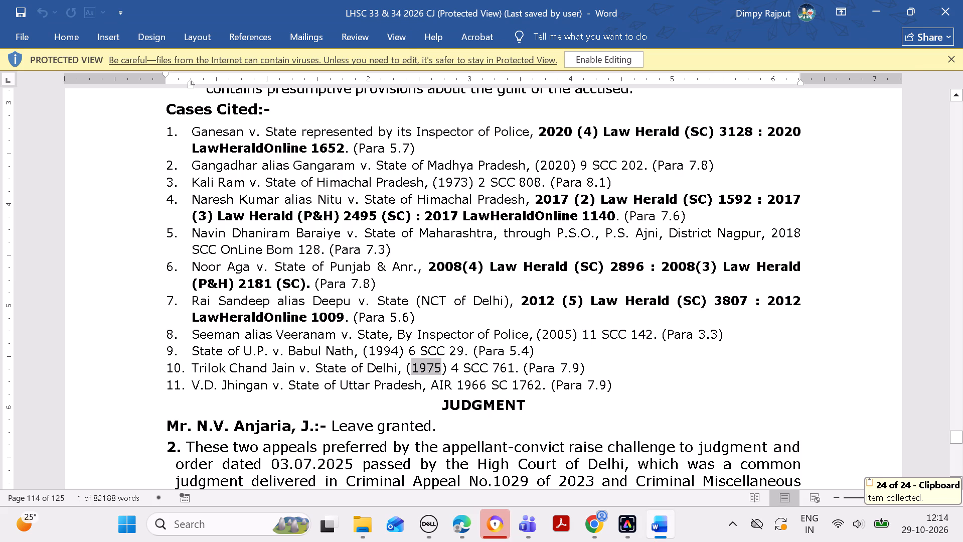
drag(449, 368, 459, 370)
key(ctrl+c)
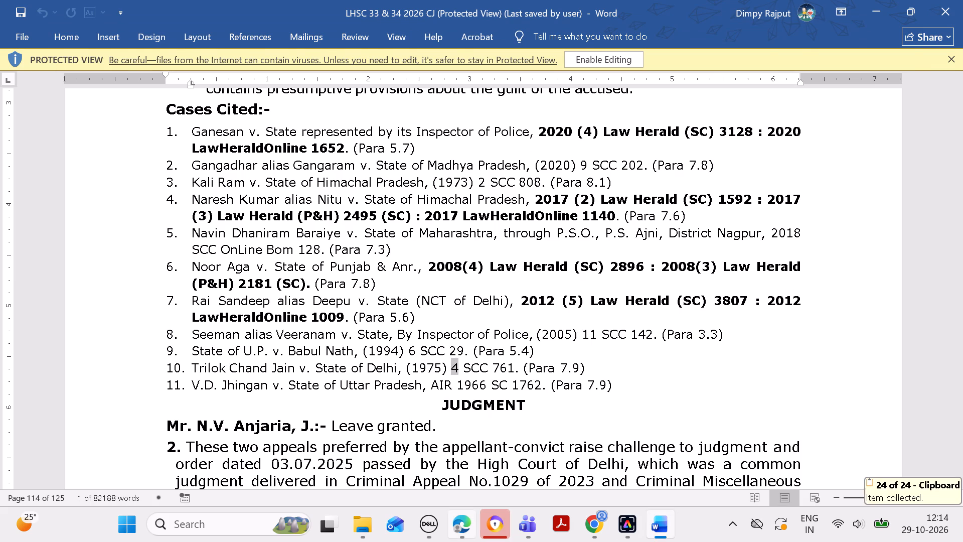
click(463, 523)
click(449, 428)
key(ctrl+v)
Copy item 10's page number 761 from Word into the new case's citation page in Edge.
click(654, 523)
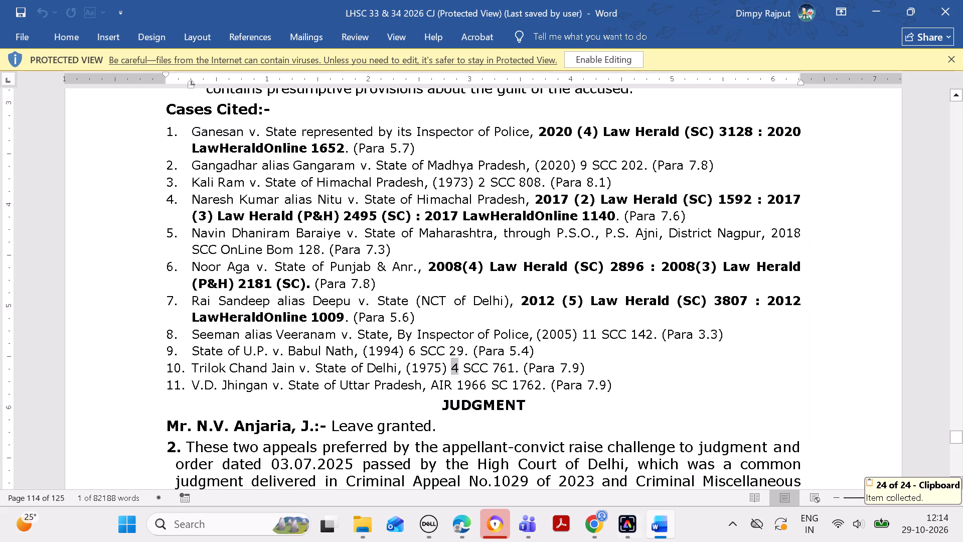
drag(493, 366, 514, 371)
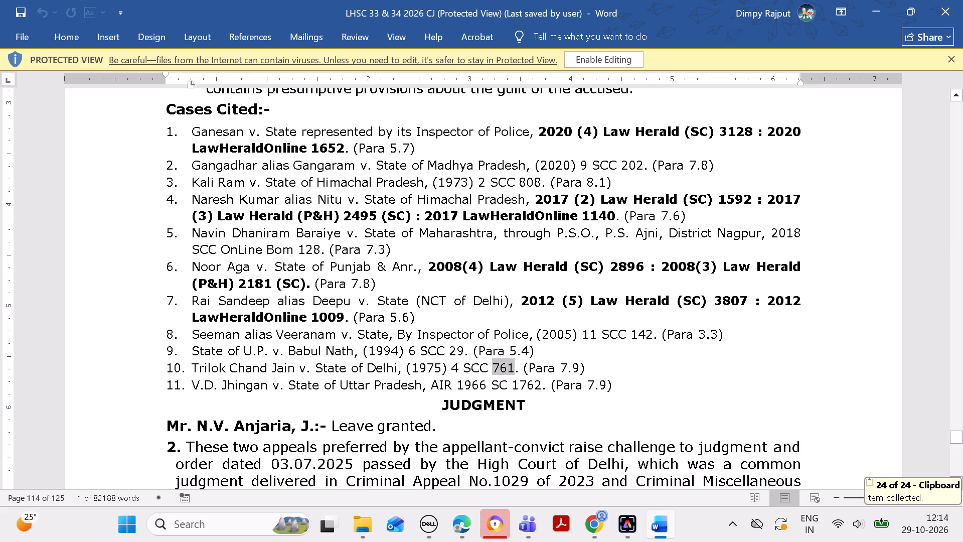
key(ctrl+c)
click(464, 520)
click(649, 423)
key(ctrl+v)
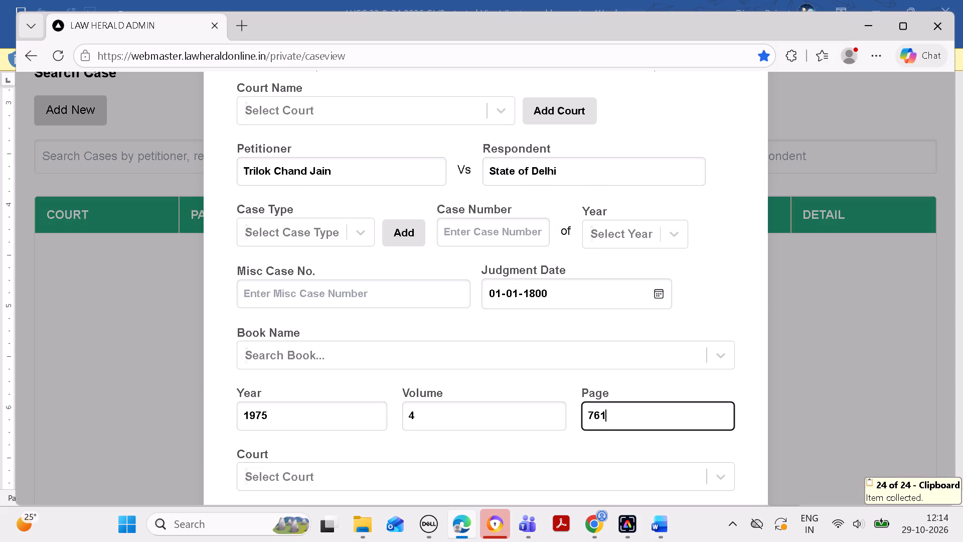
Set the new case's citation court to the blank "( )" option.
click(566, 467)
click(539, 496)
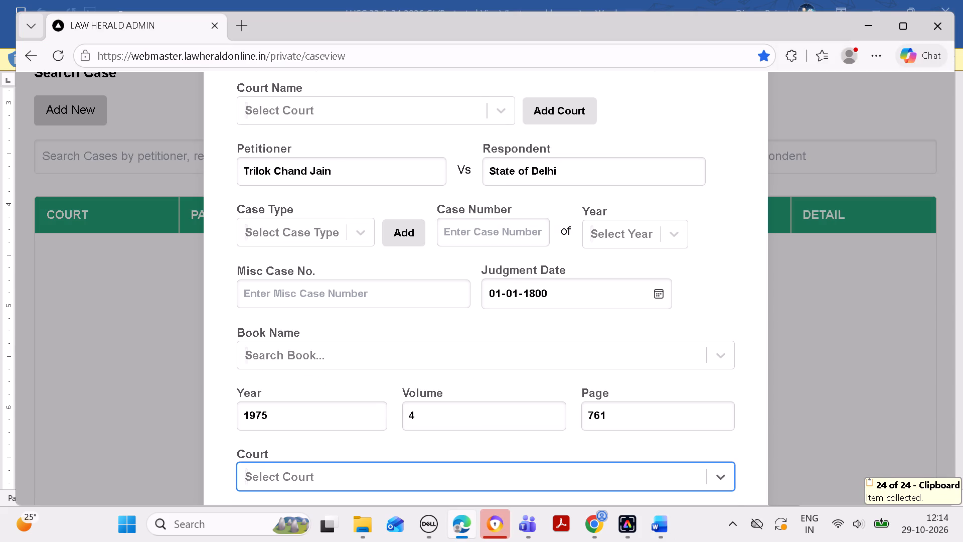
click(536, 462)
click(536, 504)
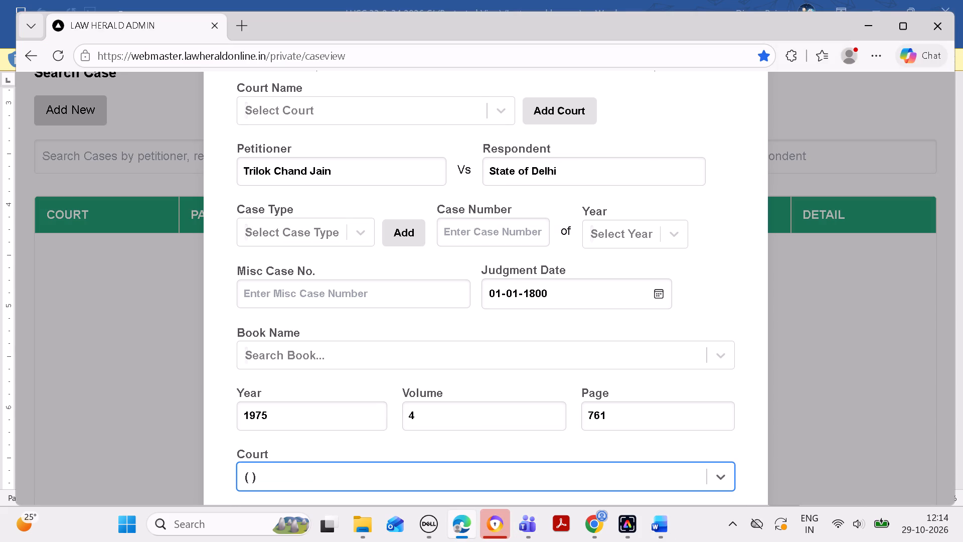
Search the book names for scc and set the new case's book name to SCC.
click(504, 352)
key(s)
key(c)
key(c)
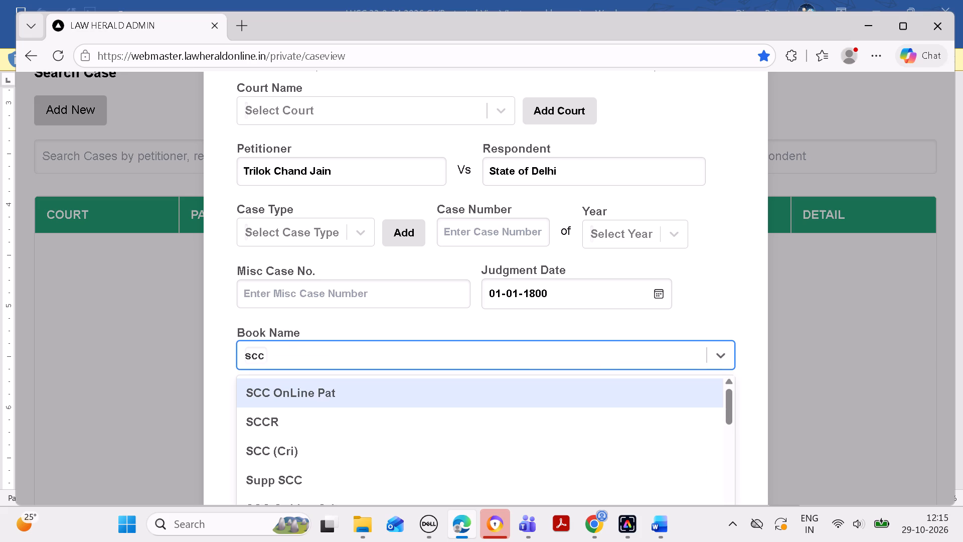
drag(727, 400, 735, 452)
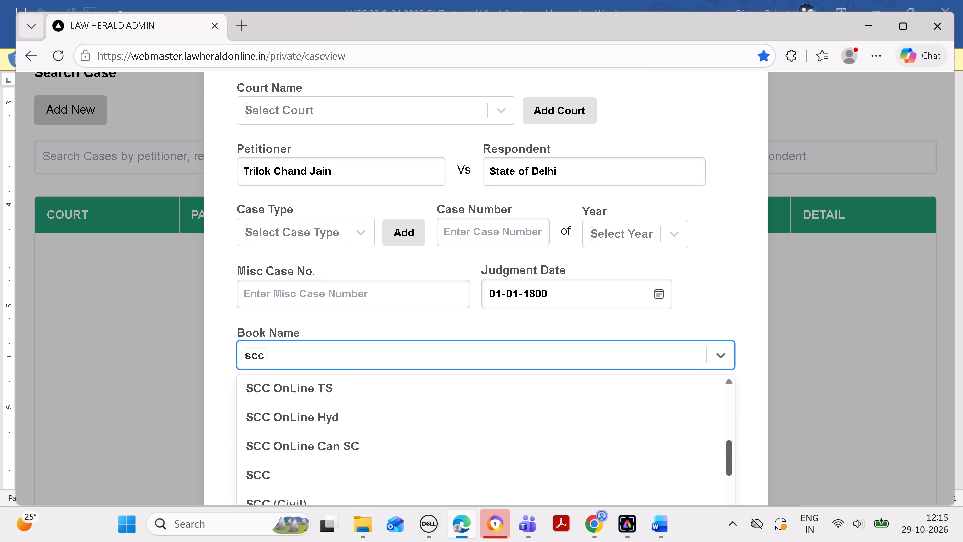
drag(735, 452, 734, 460)
click(605, 425)
Set item 10's court name to IN THE SUPREME COURT OF INDIA (SC) and add the case to the cited cases.
click(441, 110)
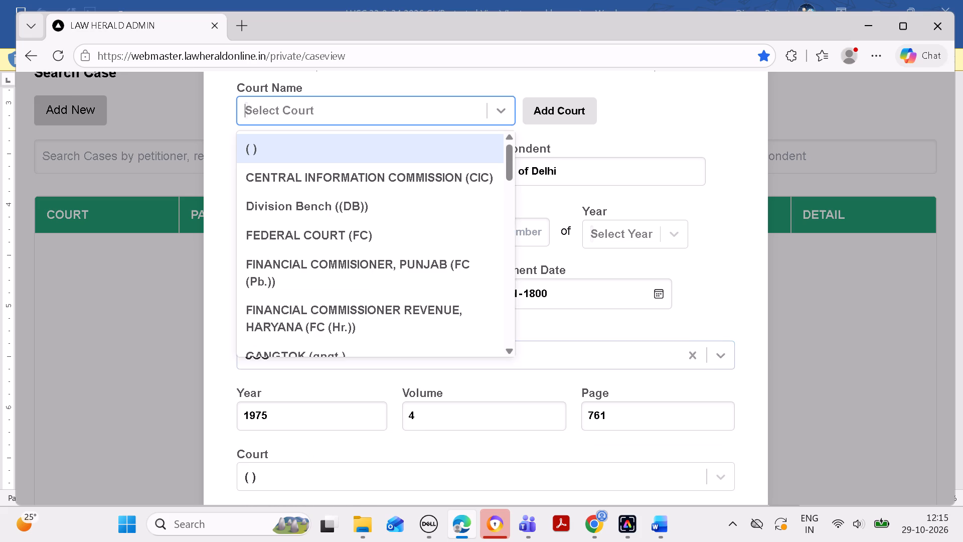
text(in the)
key(space)
click(449, 190)
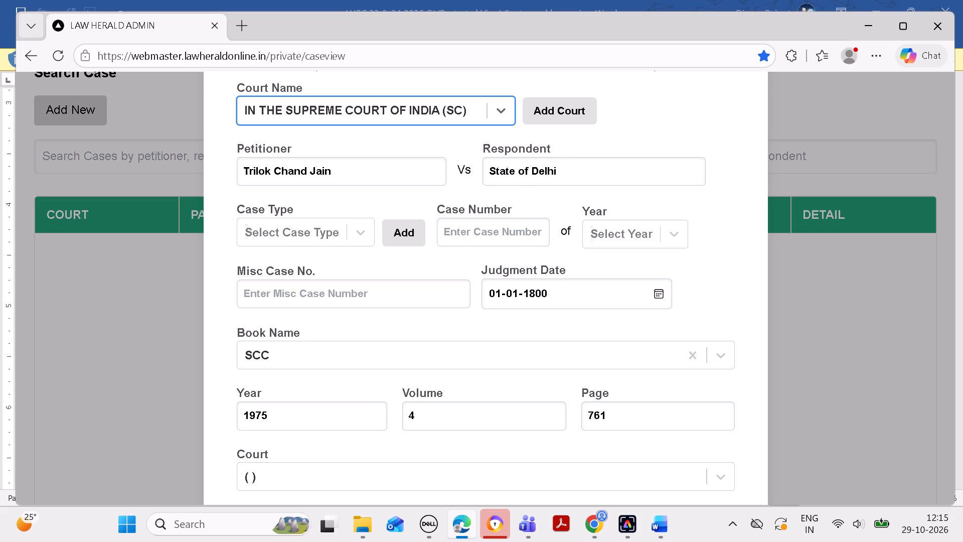
key(Return)
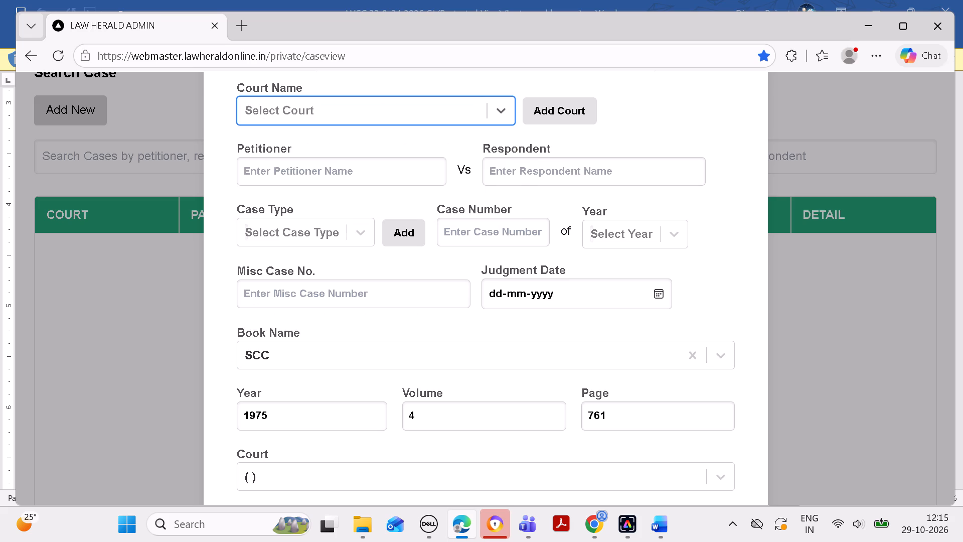
click(634, 158)
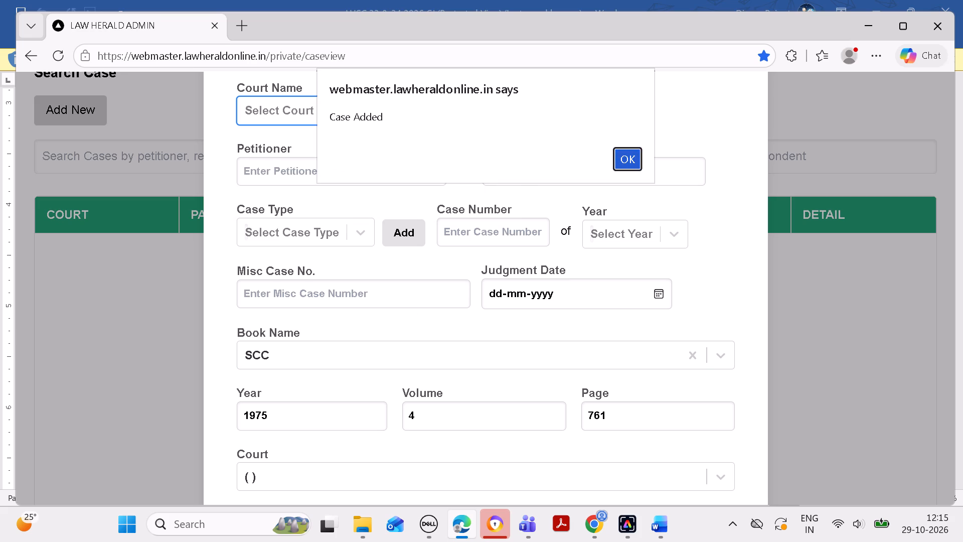
click(631, 161)
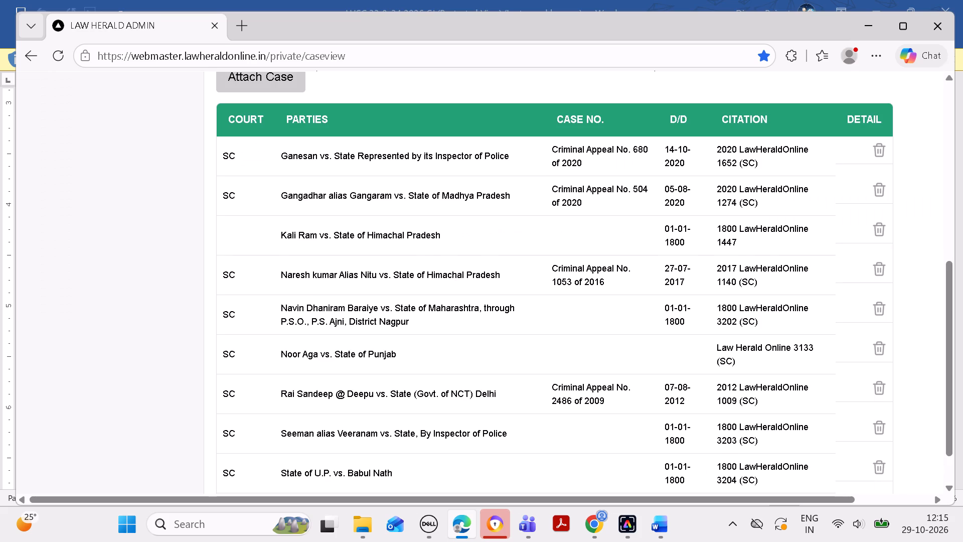
scroll(614, 329, down, 5)
Copy item 11's petitioner name from Word's Cases Cited list and search the existing cases by that petitioner in Edge.
click(661, 525)
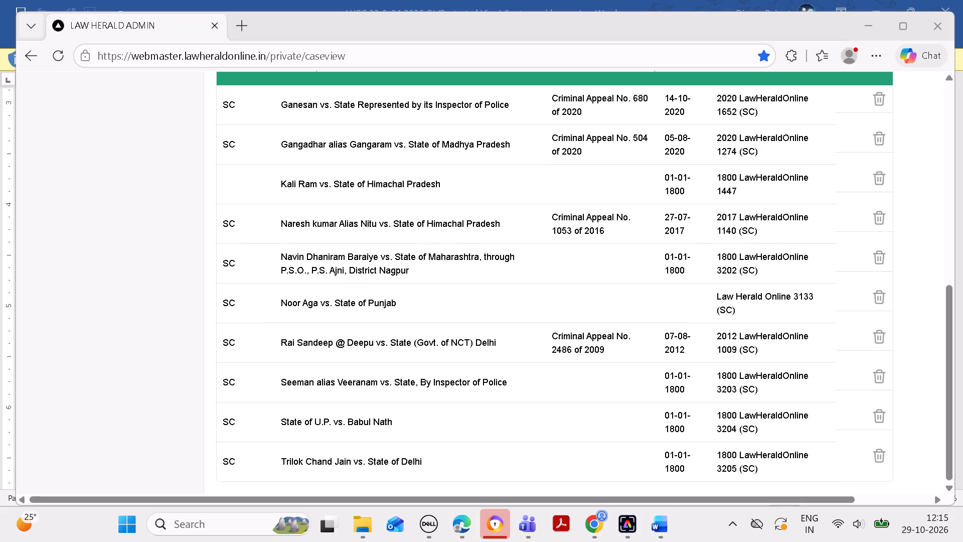
click(662, 523)
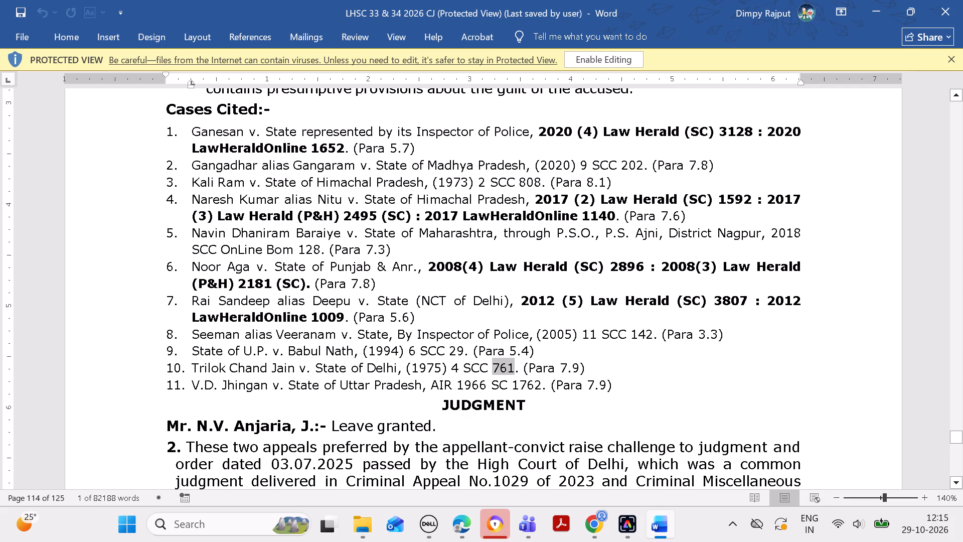
drag(194, 384, 244, 387)
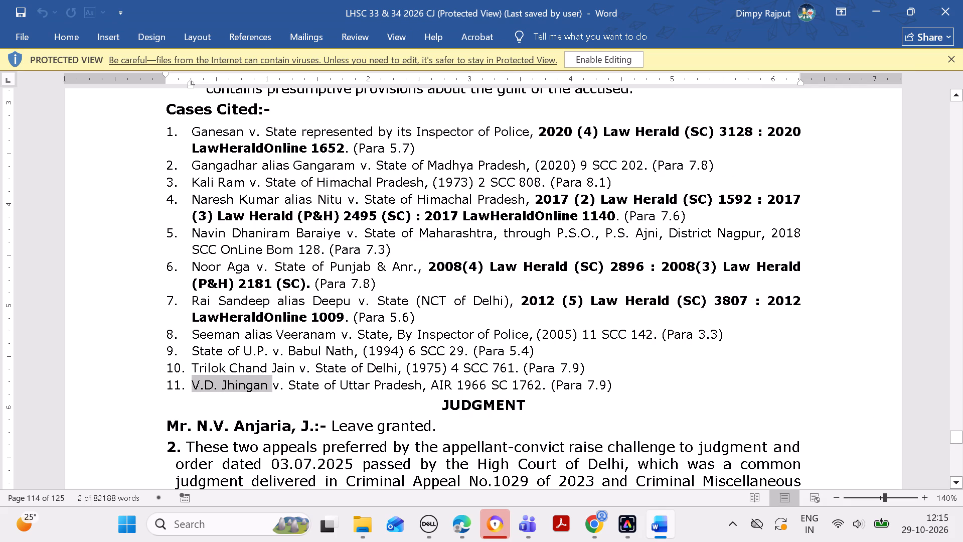
key(ctrl+c)
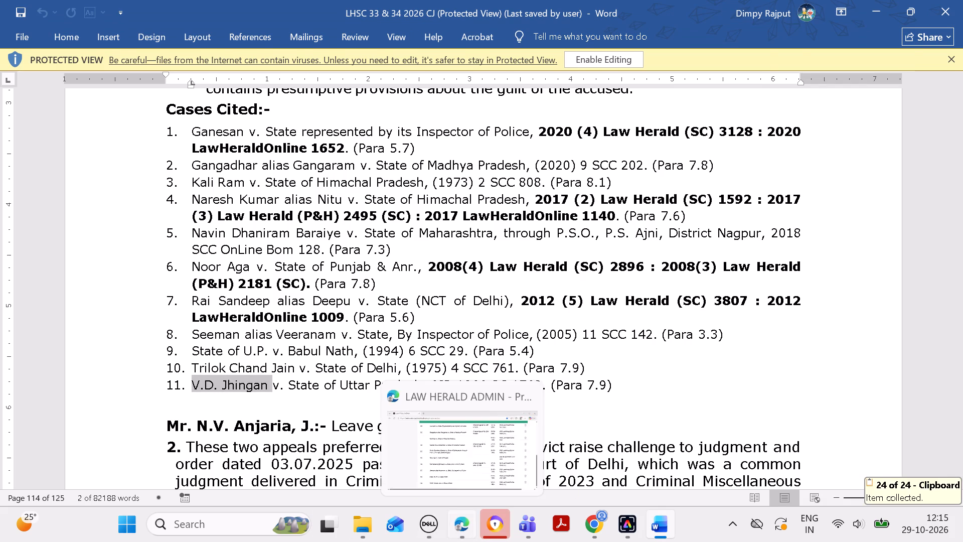
click(463, 523)
scroll(401, 430, up, 3)
click(233, 455)
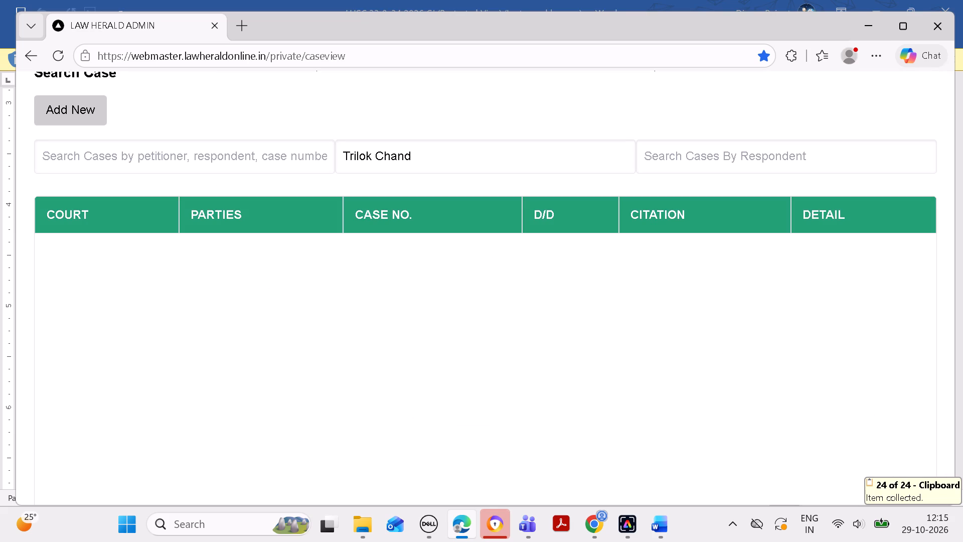
drag(442, 163, 274, 159)
key(BackSpace)
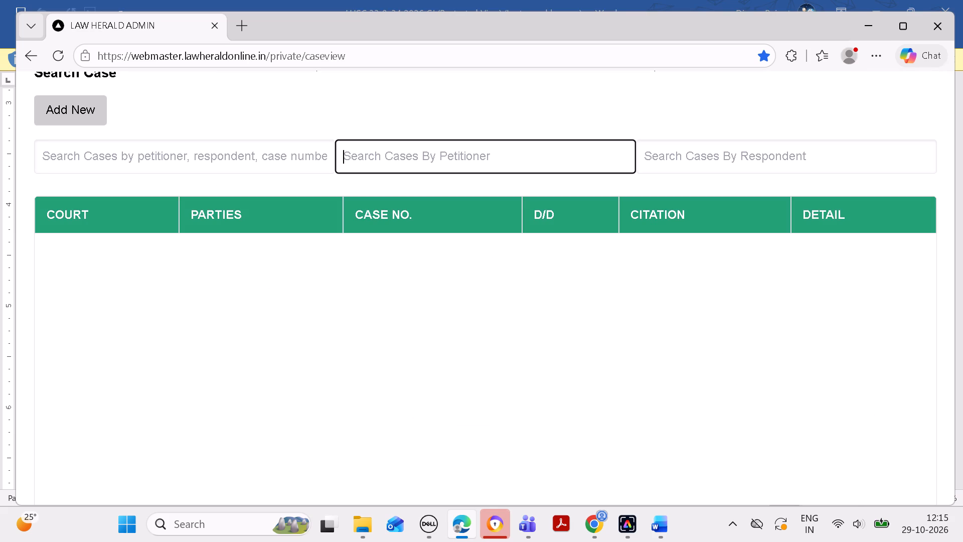
key(ctrl+v)
key(BackSpace)
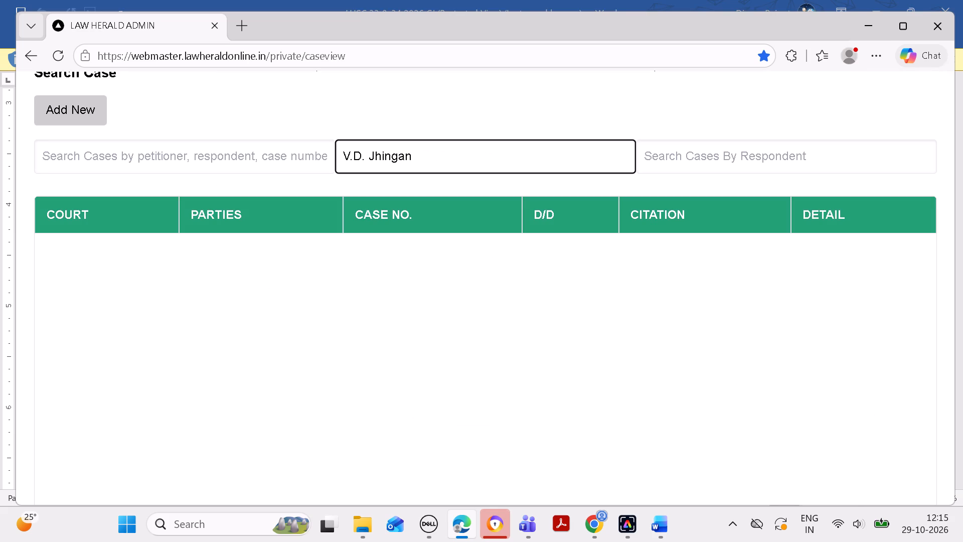
Start a new cited case and enter item 11's petitioner name as the petitioner.
click(83, 108)
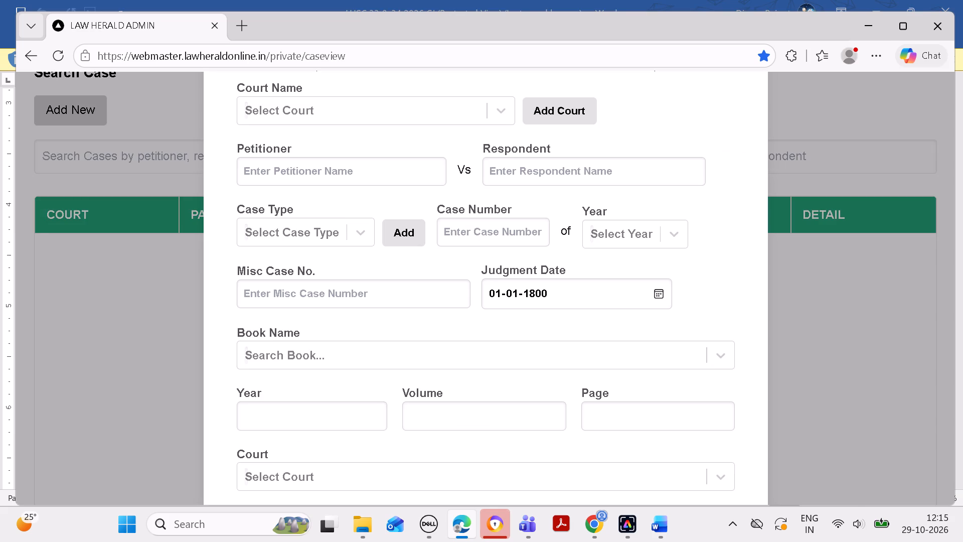
click(326, 174)
key(ctrl+v)
Copy item 11's respondent, State of Uttar Pradesh, from Word into the new case's respondent in Edge.
click(665, 531)
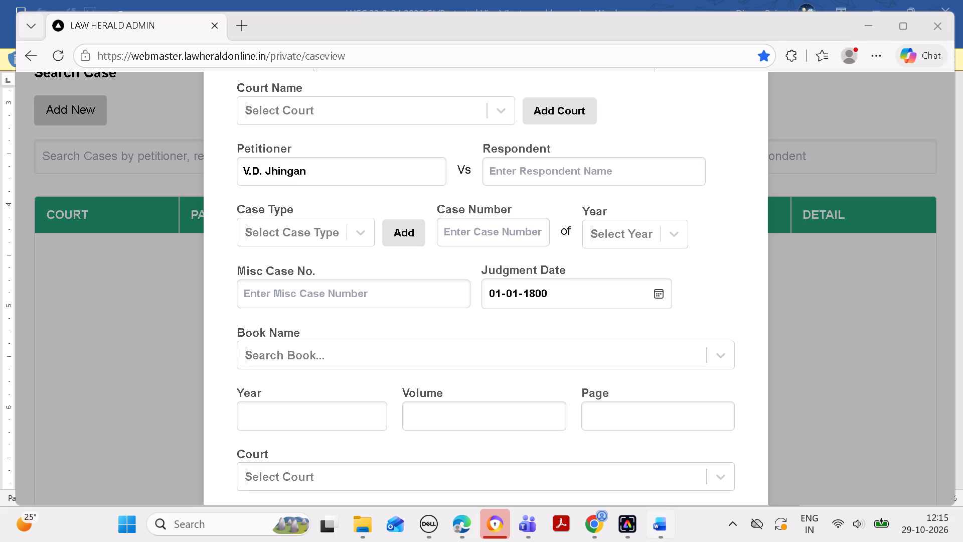
drag(290, 383, 394, 383)
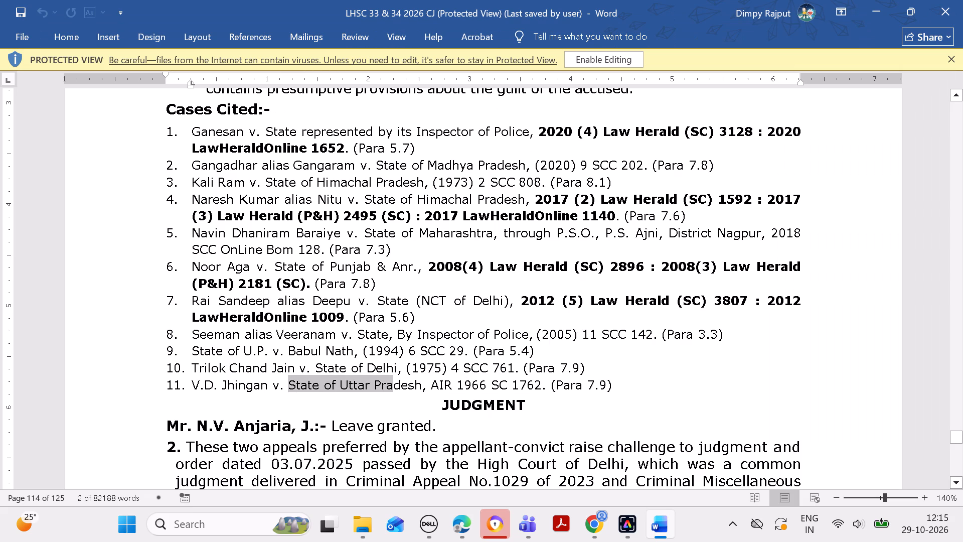
key(ctrl+c)
click(379, 406)
drag(291, 381, 291, 381)
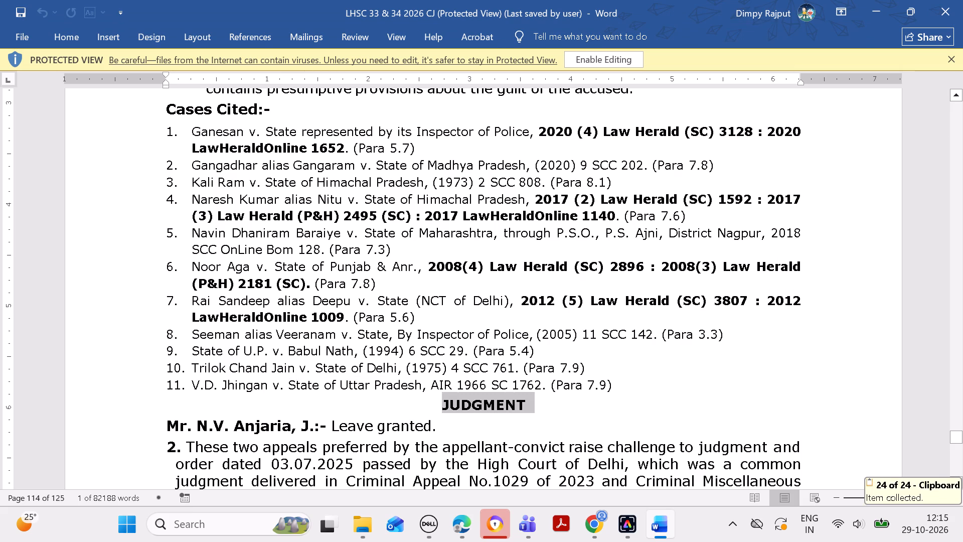
drag(291, 381, 399, 387)
key(ctrl+c)
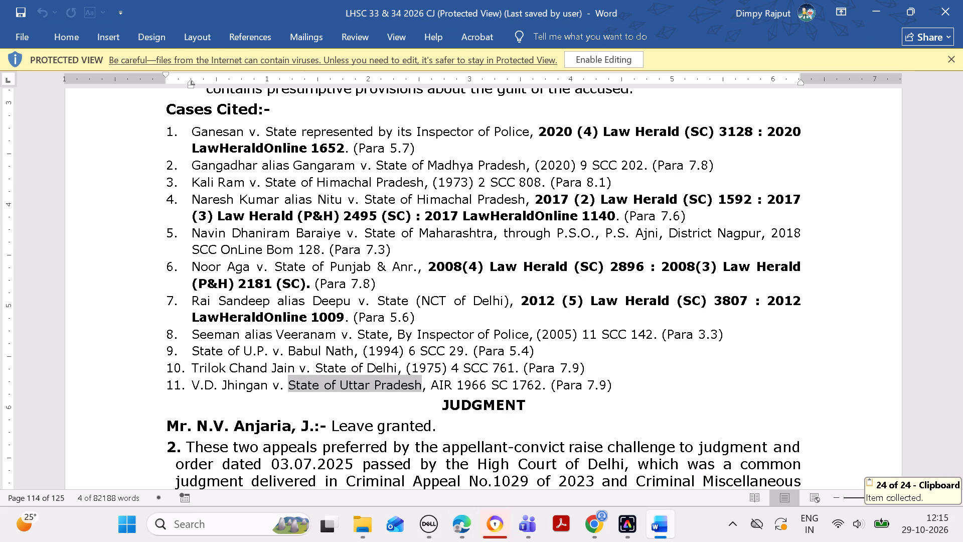
click(461, 523)
click(564, 182)
key(ctrl+v)
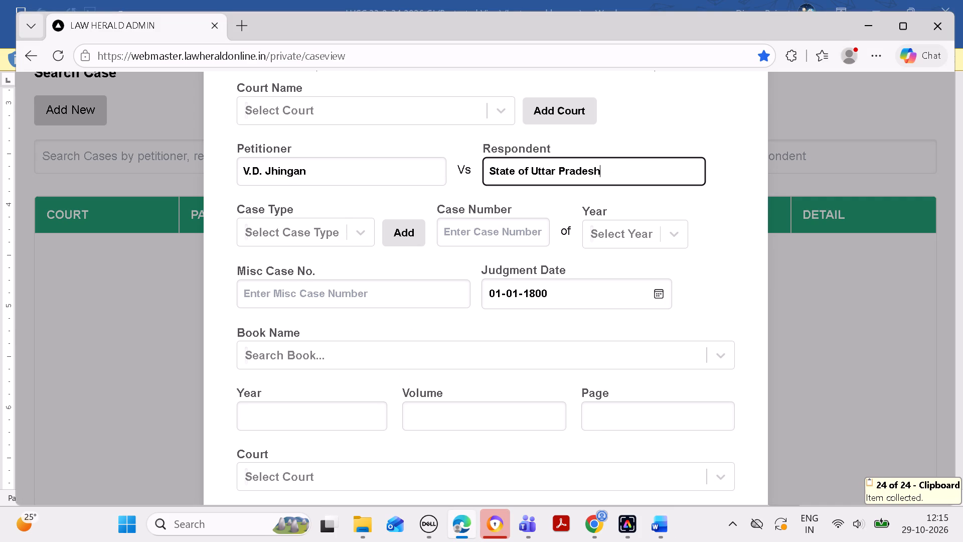
Copy AIR from item 11 in Word, search the book names for AIR sc and set the new case's book name to AIR SC.
click(658, 528)
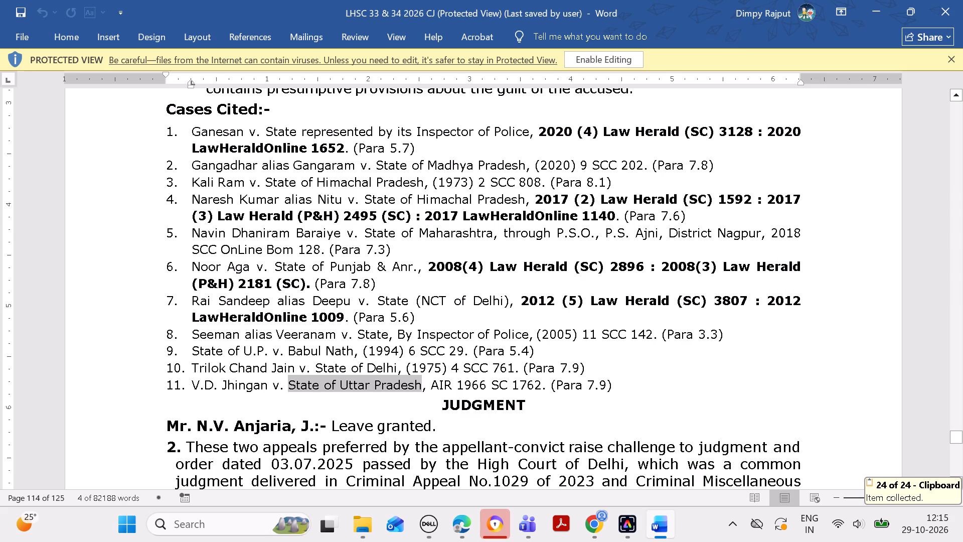
drag(428, 385, 451, 386)
click(451, 431)
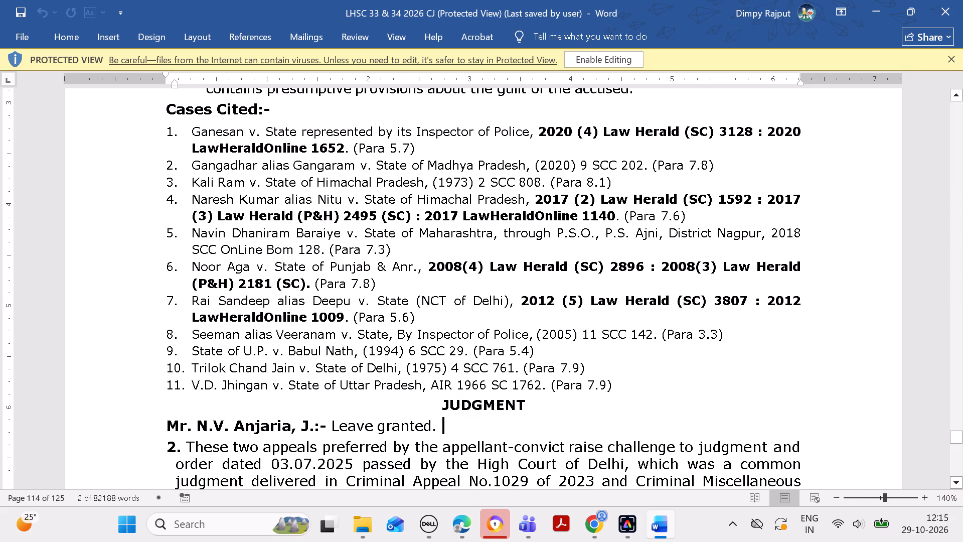
drag(434, 384, 449, 382)
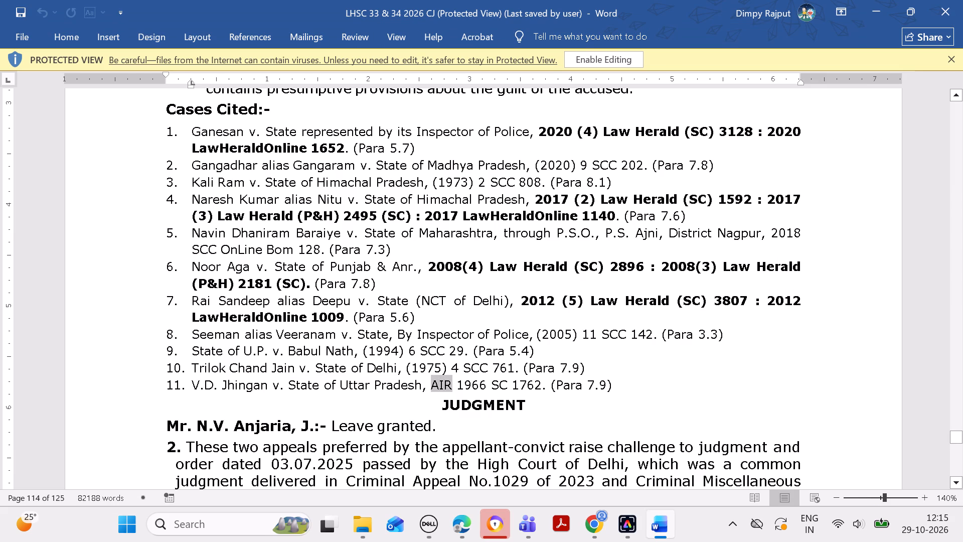
key(ctrl+c)
click(462, 520)
click(445, 359)
key(ctrl+v)
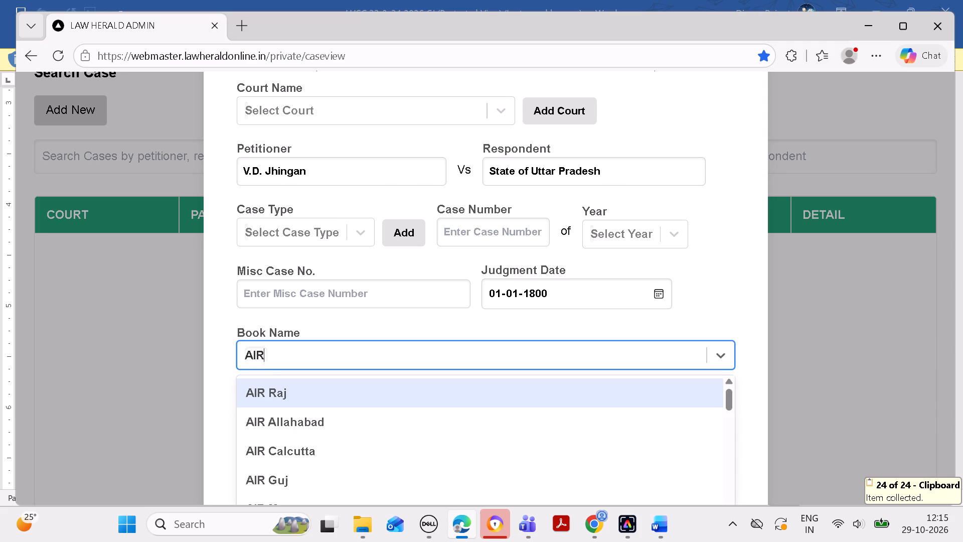
key(space)
text(sc)
click(413, 449)
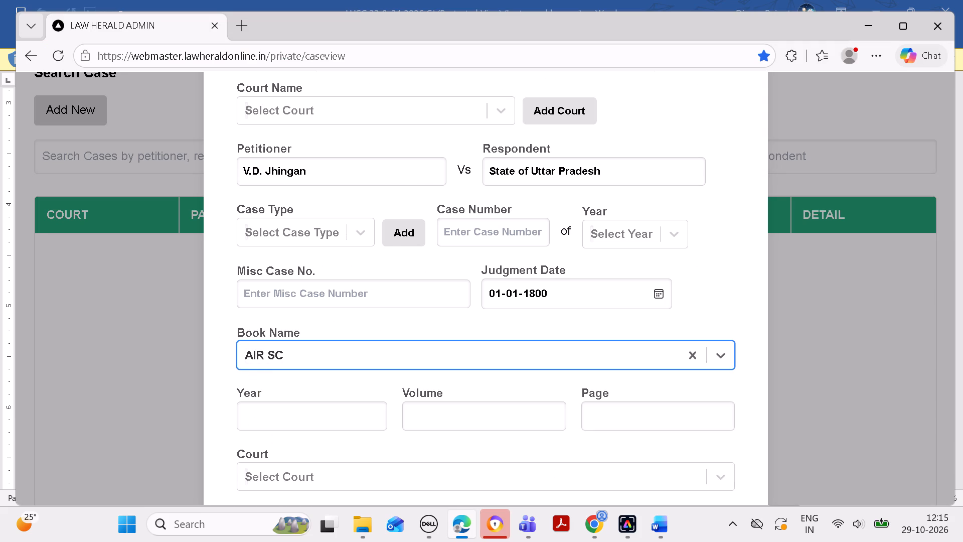
Copy item 11's year 1966 from Word into the new case's citation year in Edge and set the volume to "-".
click(651, 525)
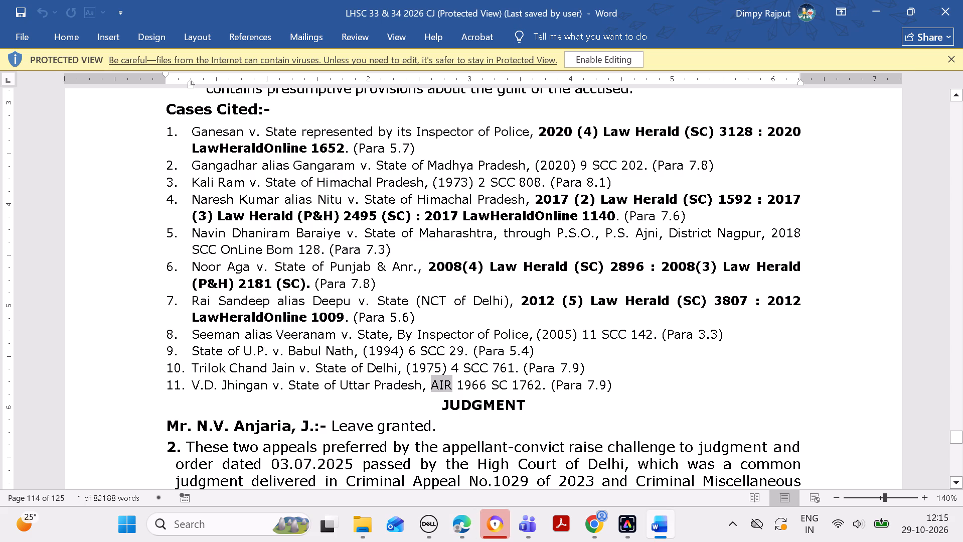
drag(459, 384, 481, 384)
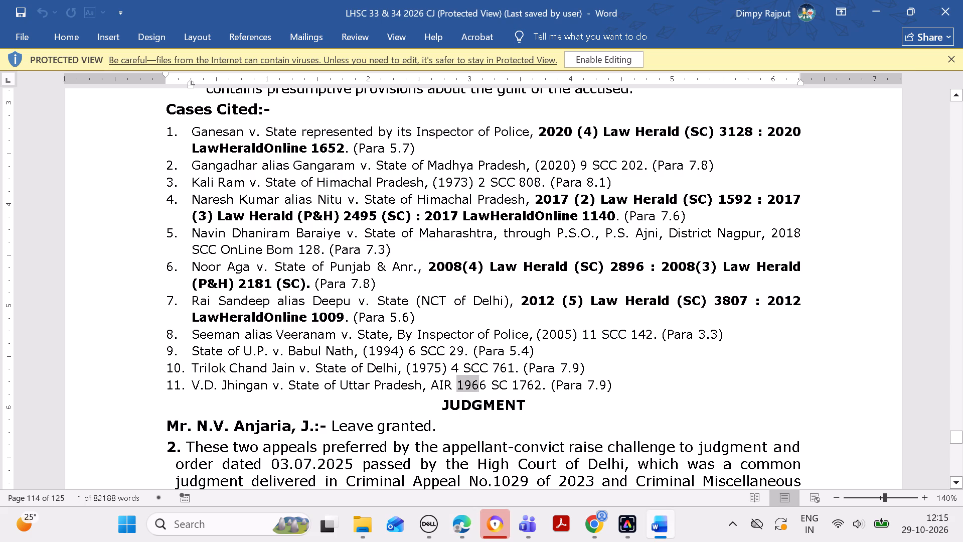
drag(481, 384, 485, 384)
key(ctrl+c)
click(456, 522)
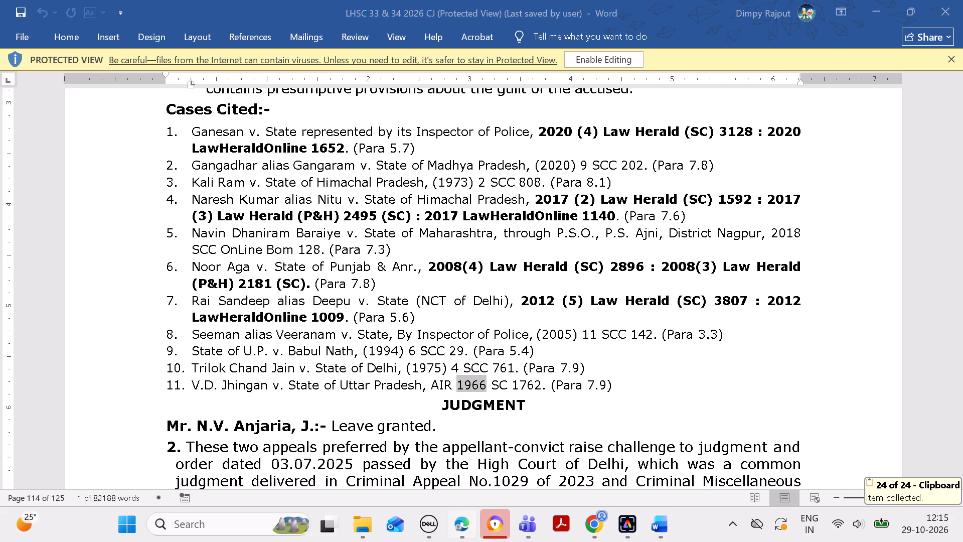
drag(357, 414, 357, 408)
key(ctrl+v)
click(451, 421)
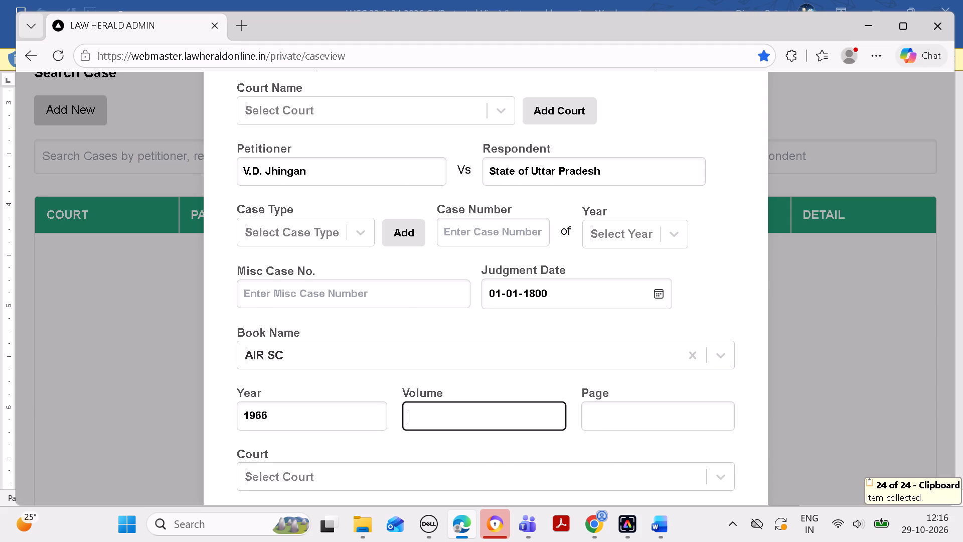
key(minus)
Copy item 11's page number 1762 from Word into the new case's citation page in Edge.
click(653, 524)
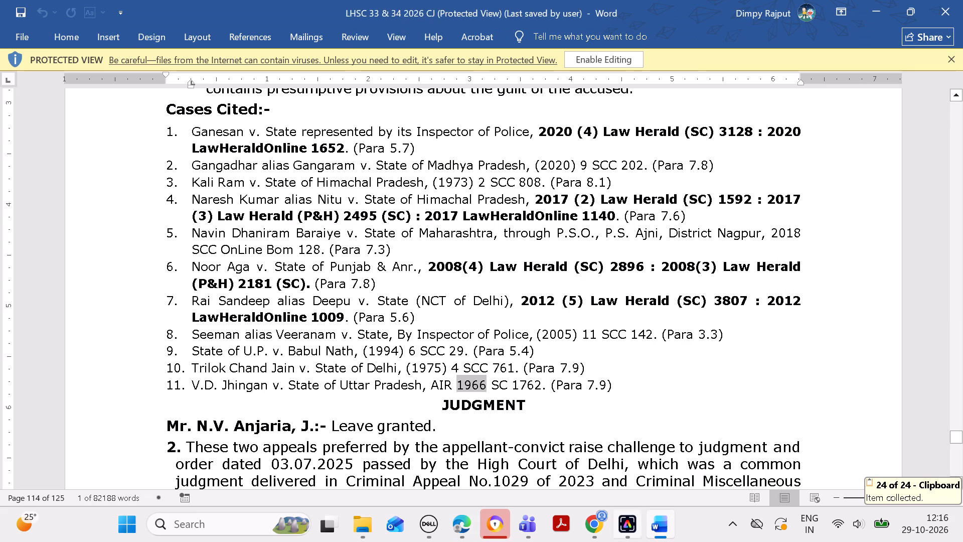
drag(512, 384, 534, 384)
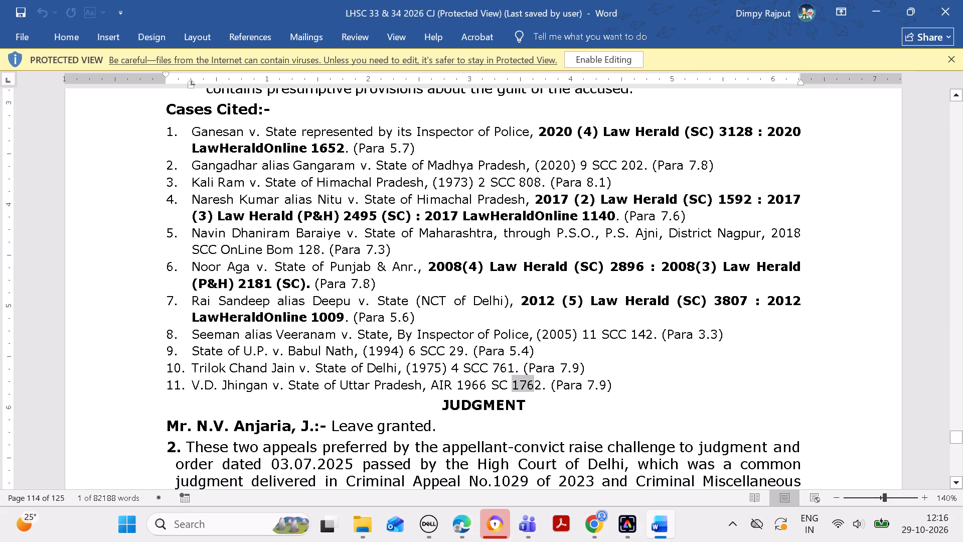
drag(534, 384, 538, 384)
key(ctrl+c)
click(467, 520)
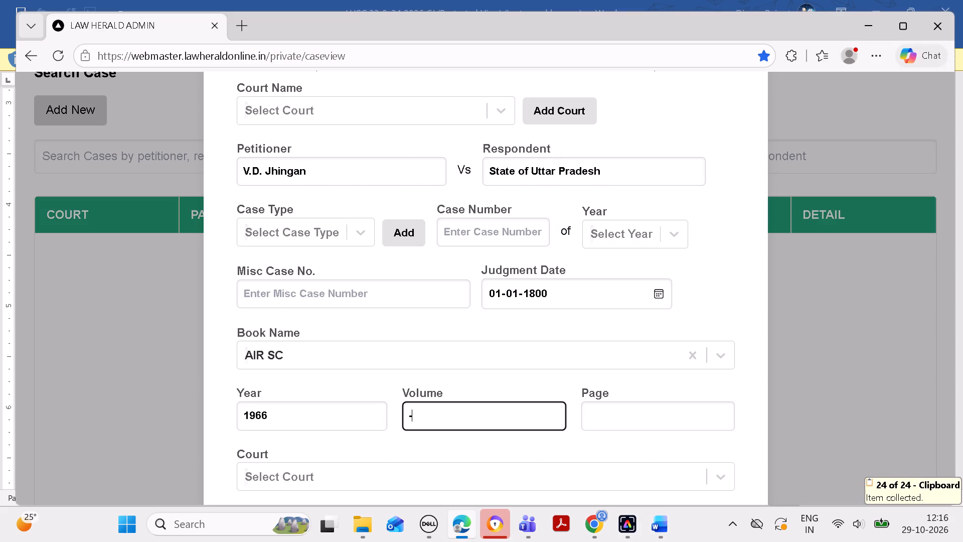
click(620, 420)
key(ctrl+v)
Set the new case's citation court to the blank "( )" option.
click(510, 464)
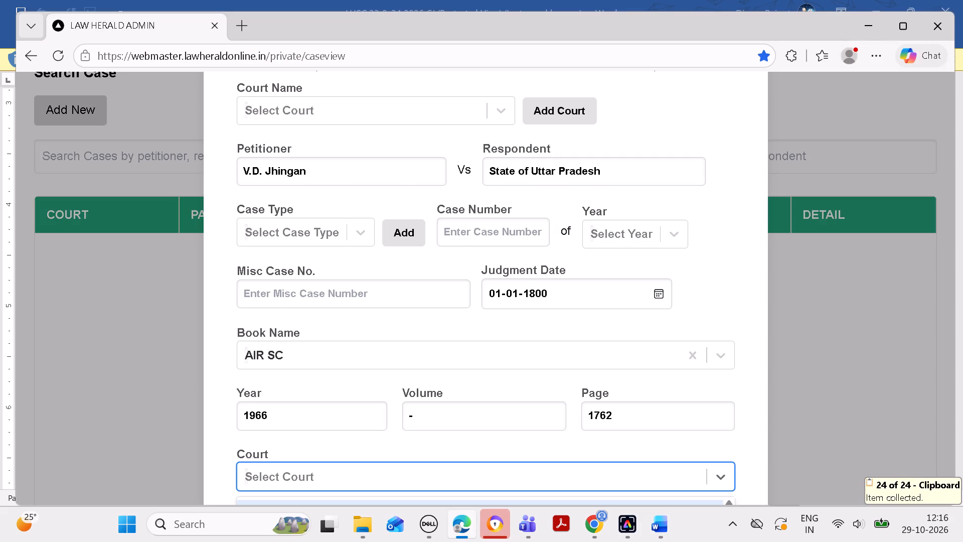
click(513, 502)
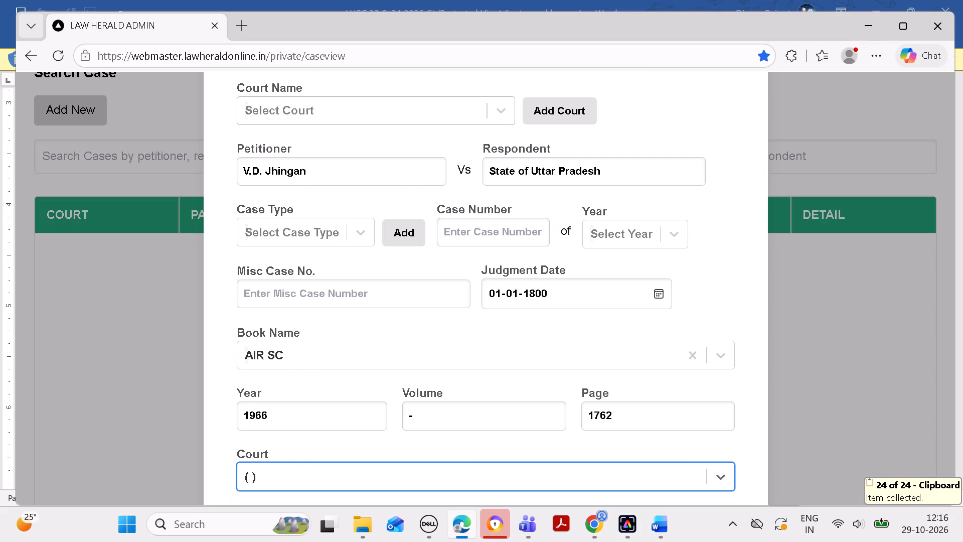
Set item 11's court name to IN THE SUPREME COURT OF INDIA (SC) and add the case to the cited cases.
click(420, 108)
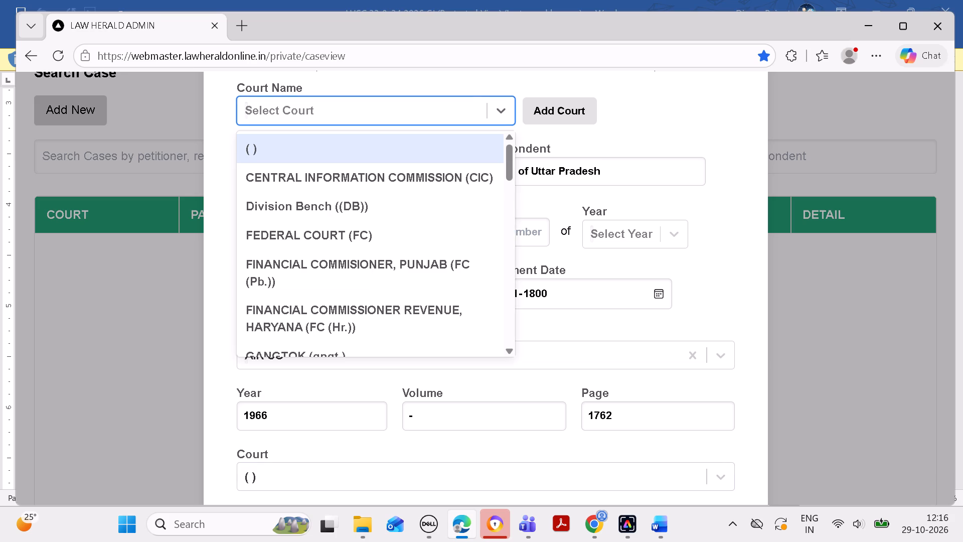
text(in the)
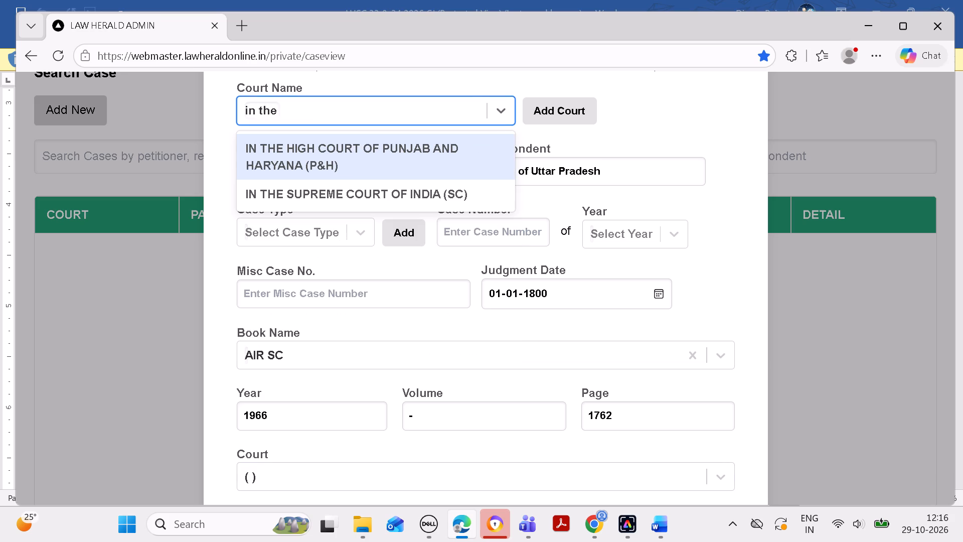
key(space)
click(429, 192)
key(Return)
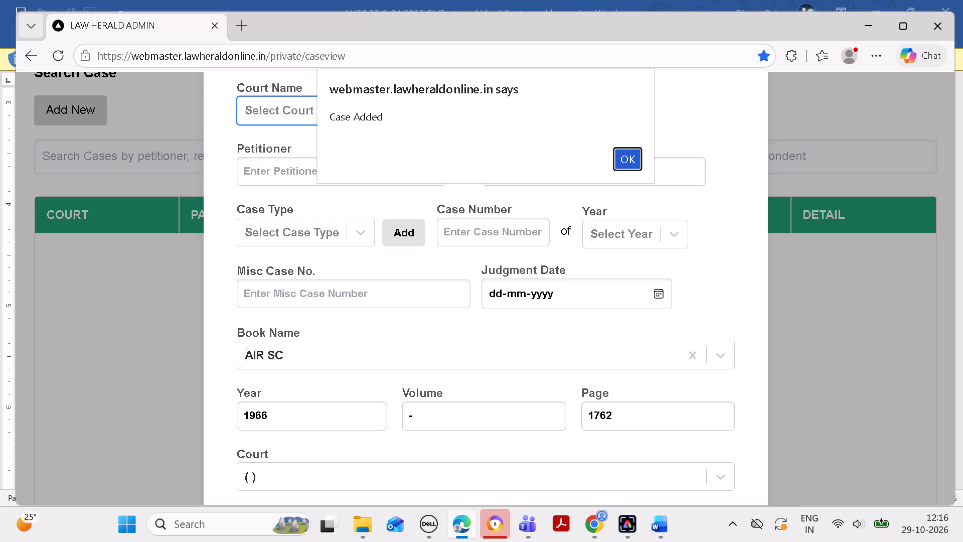
click(639, 161)
click(626, 162)
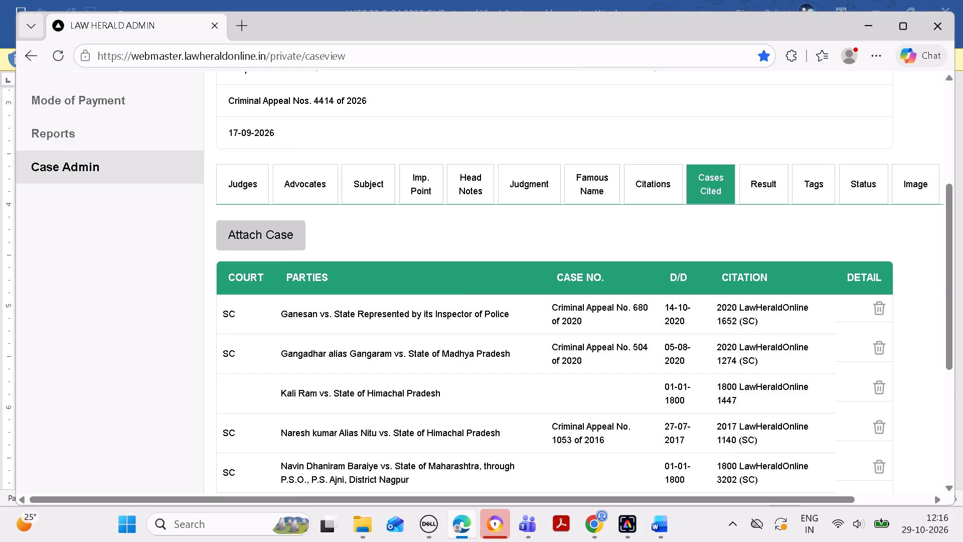
Switch to Word and copy the whole judgment, from the JUDGMENT heading through the dashed line after paragraph 11.
scroll(564, 326, down, 10)
click(664, 518)
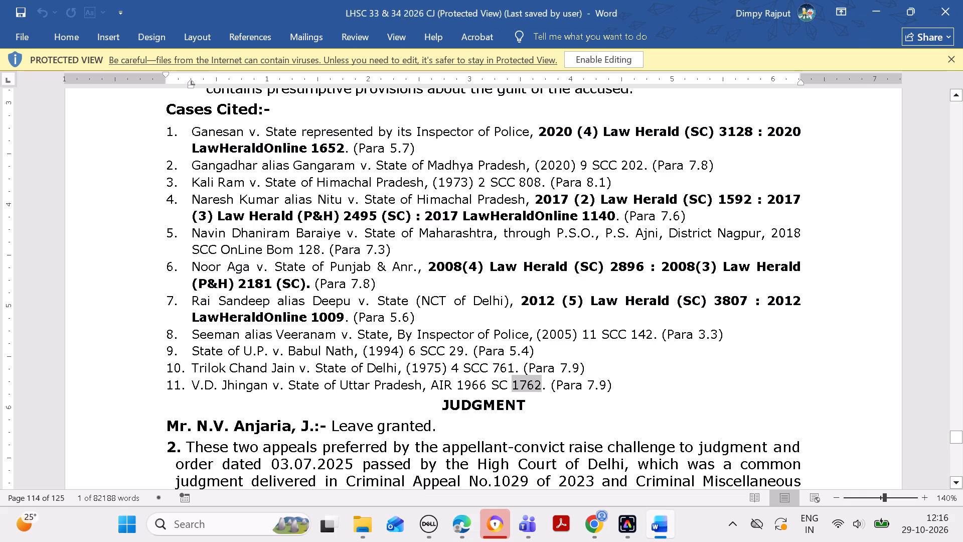
drag(446, 402, 536, 448)
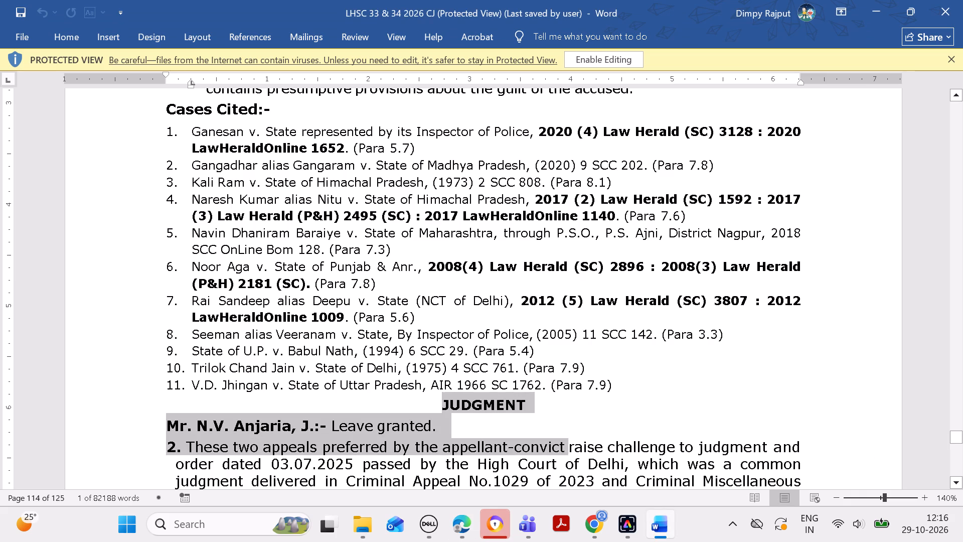
drag(536, 448, 617, 500)
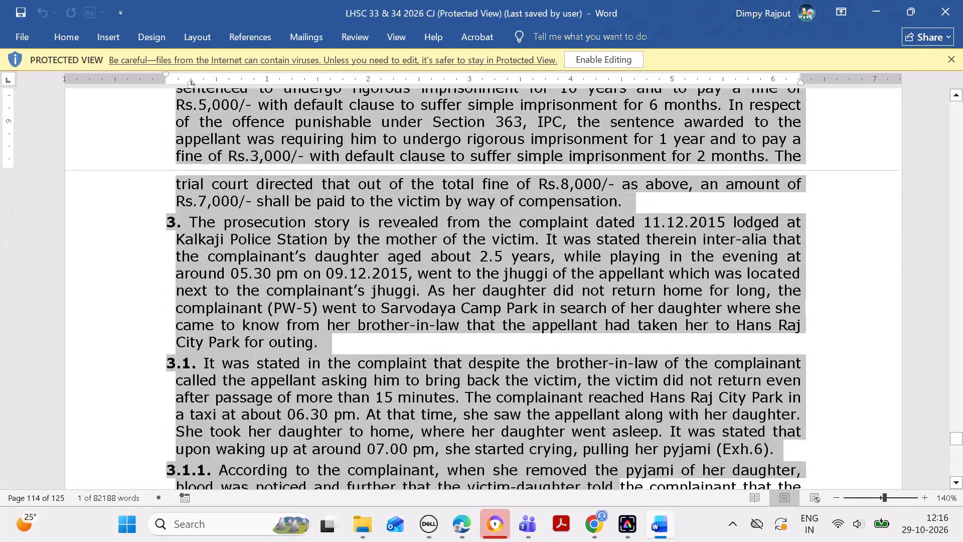
drag(617, 500, 619, 500)
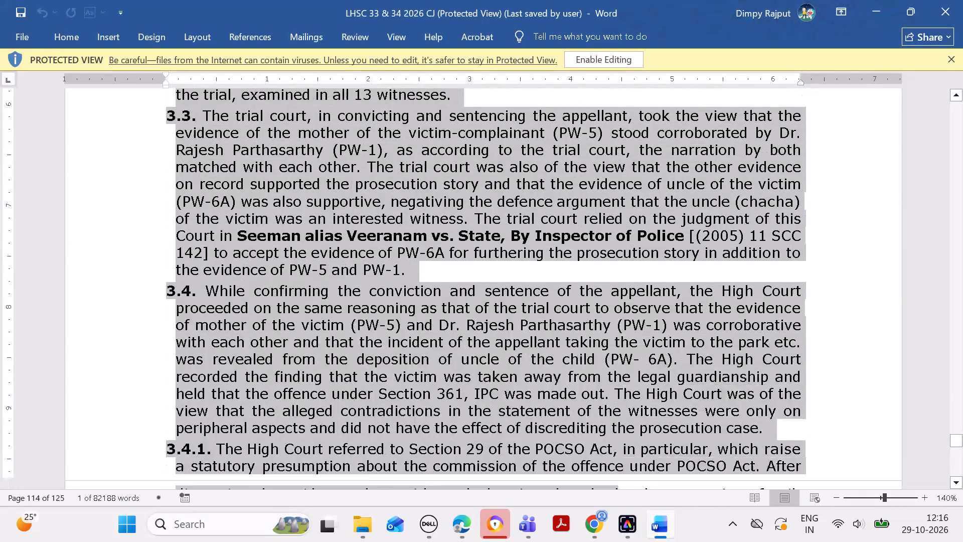
drag(619, 500, 624, 500)
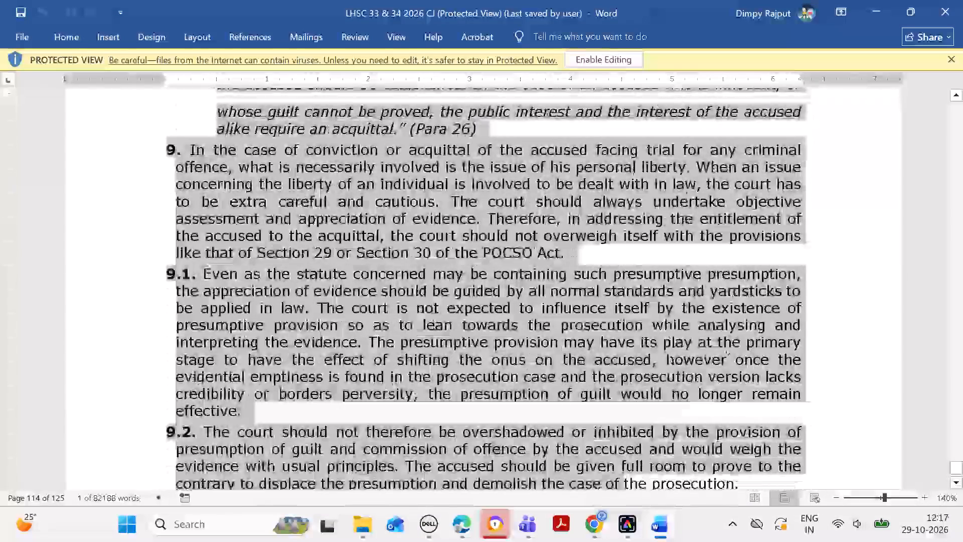
drag(624, 500, 623, 501)
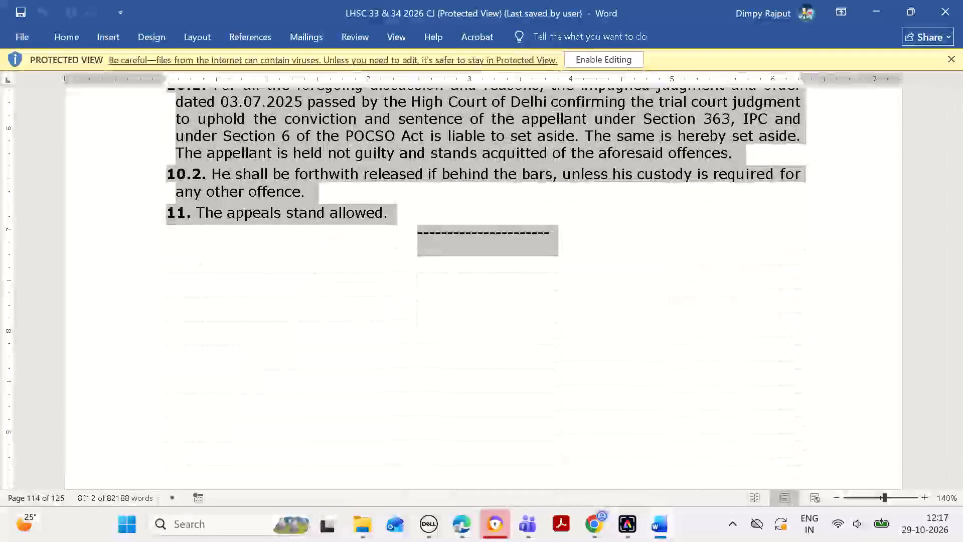
key(ctrl+c)
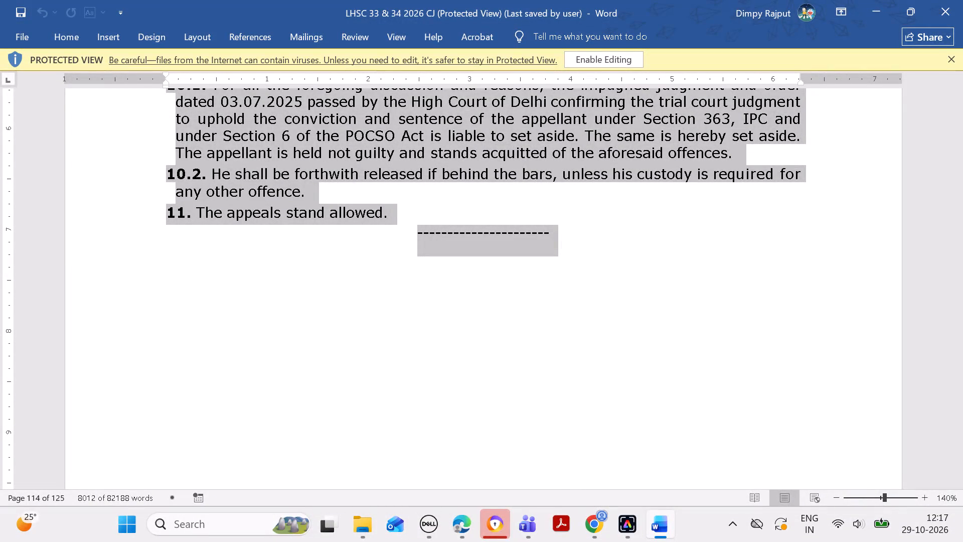
key(ctrl+c)
Switch to Edge and paste the copied judgment into the Judgment section of the Deepak in JC case.
click(466, 527)
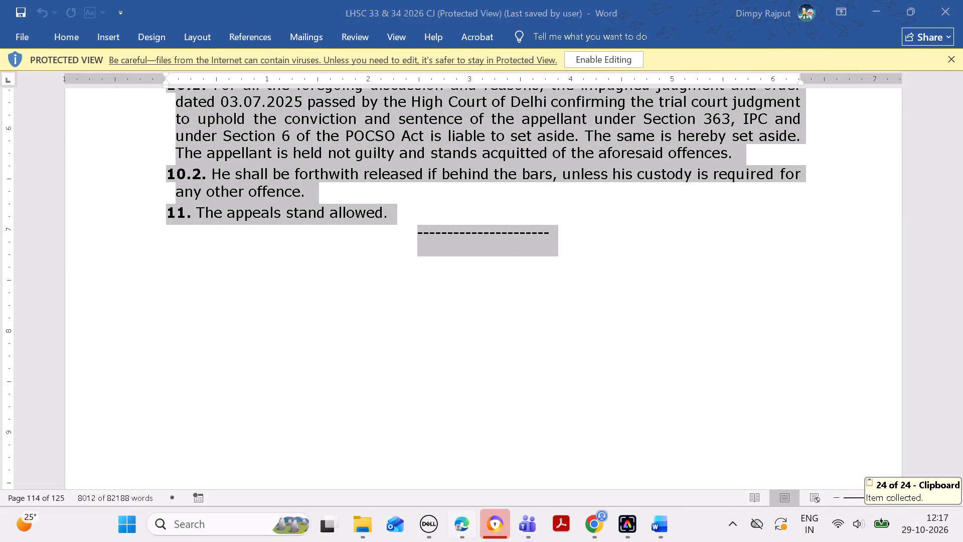
scroll(487, 437, up, 2)
click(521, 418)
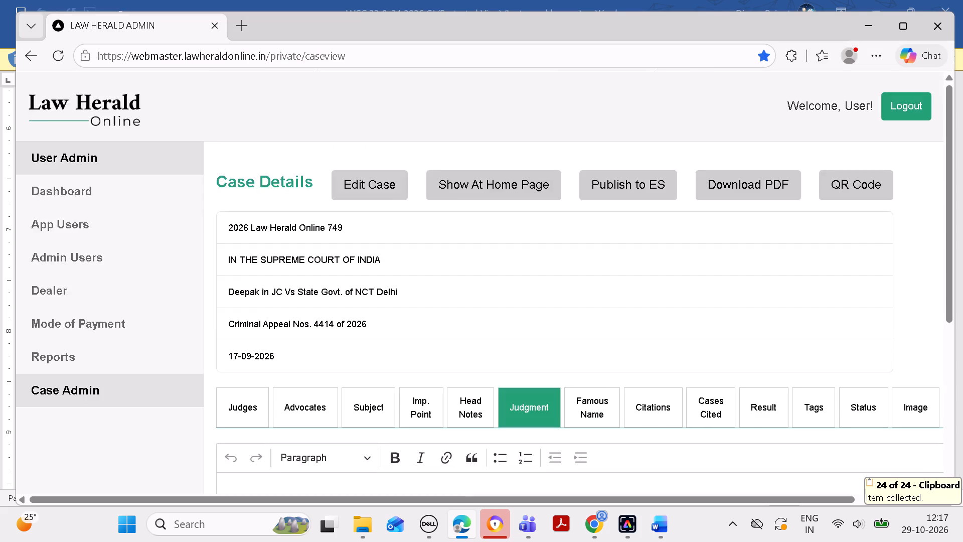
scroll(521, 414, down, 3)
click(502, 297)
key(ctrl+v)
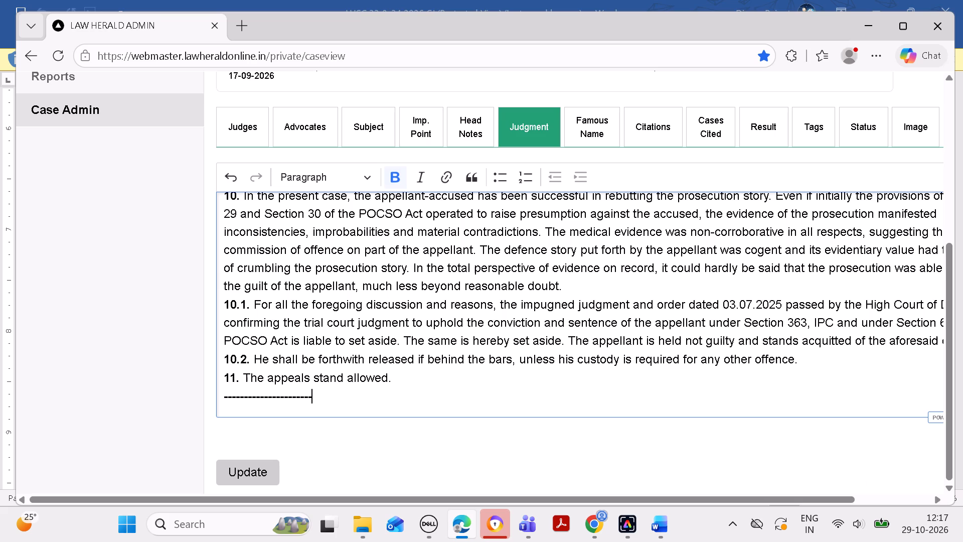
Add five hyphens to the dashed line closing the pasted judgment and remove the line's bold formatting.
key(minus)
key(minus)
key(minus)
key(minus)
key(minus)
drag(372, 395, 205, 396)
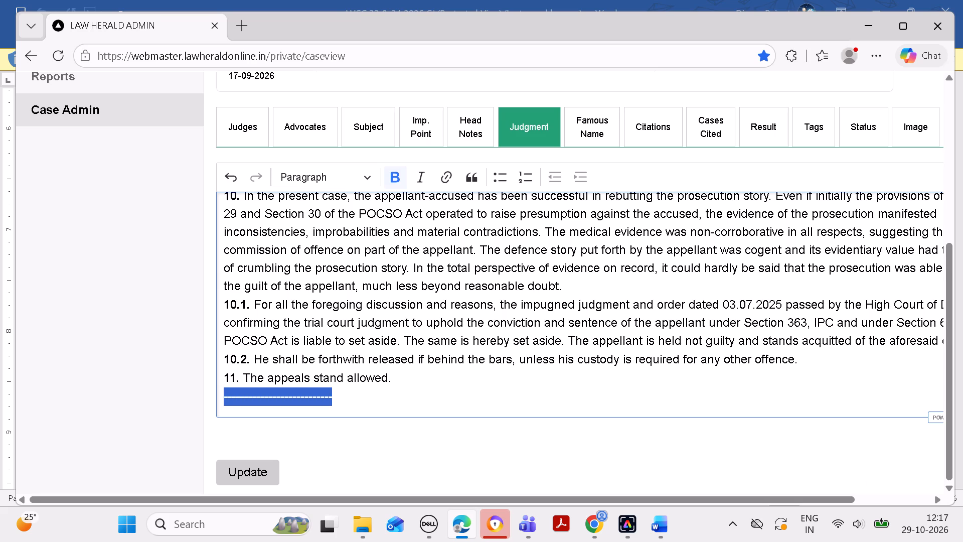
key(ctrl+b)
click(431, 403)
Look over the pasted judgment text and save it to the case, repeating the update once.
scroll(431, 392, up, 3)
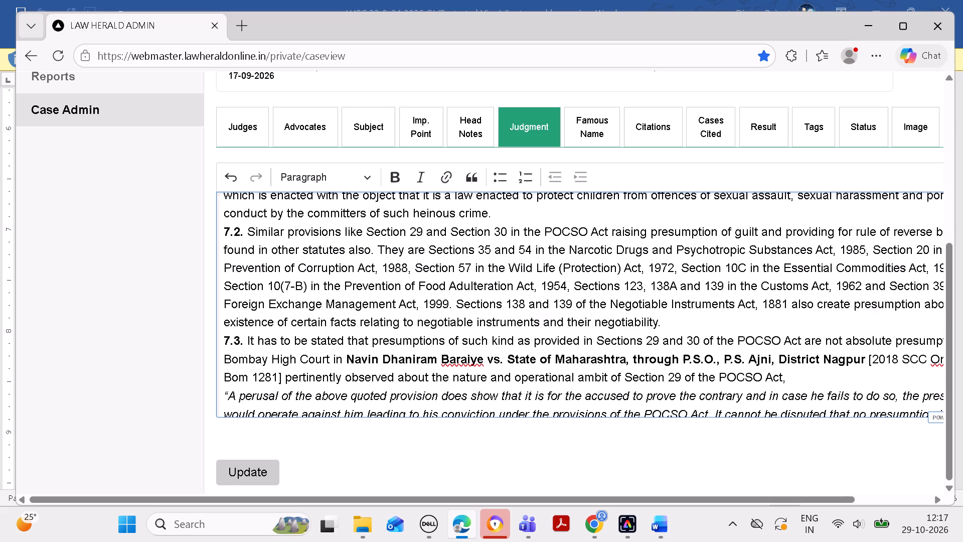
scroll(429, 388, up, 5)
scroll(423, 387, down, 14)
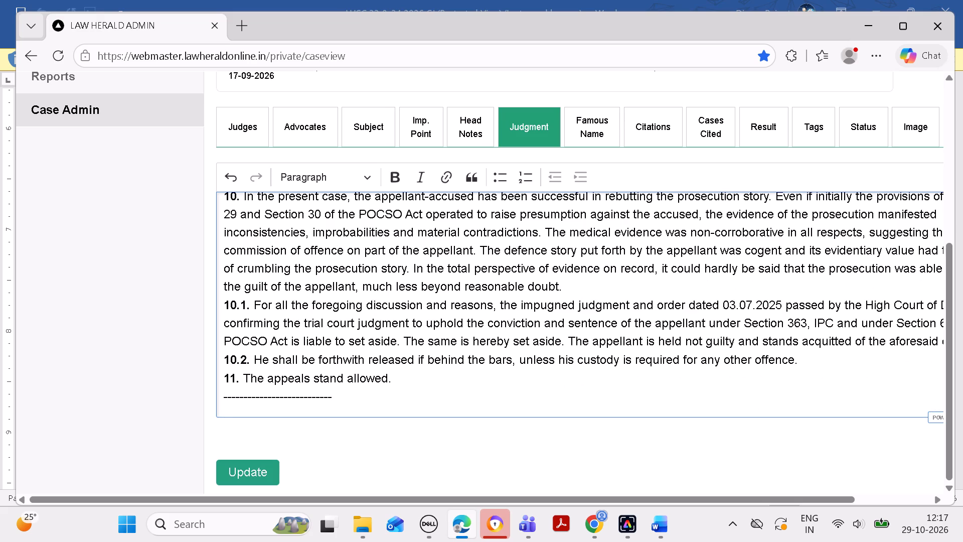
click(248, 474)
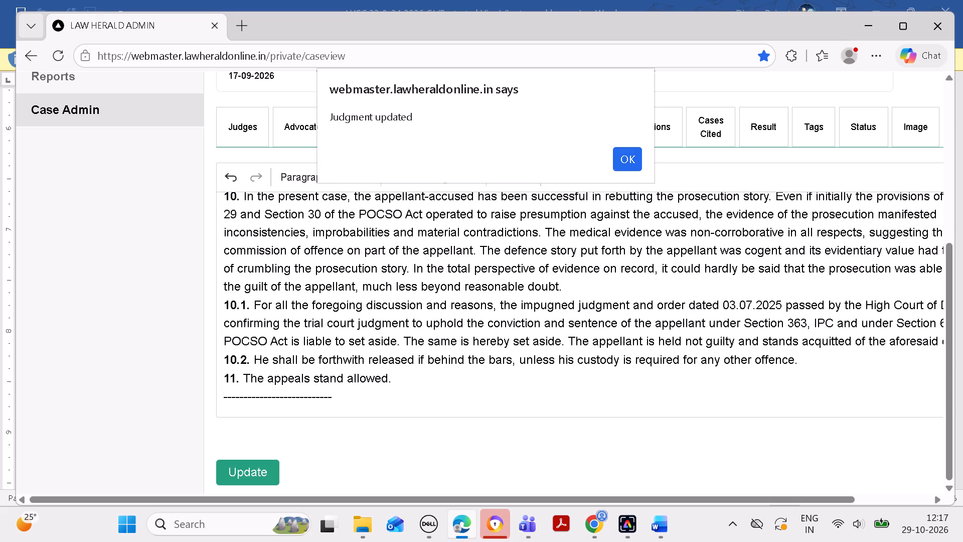
click(620, 162)
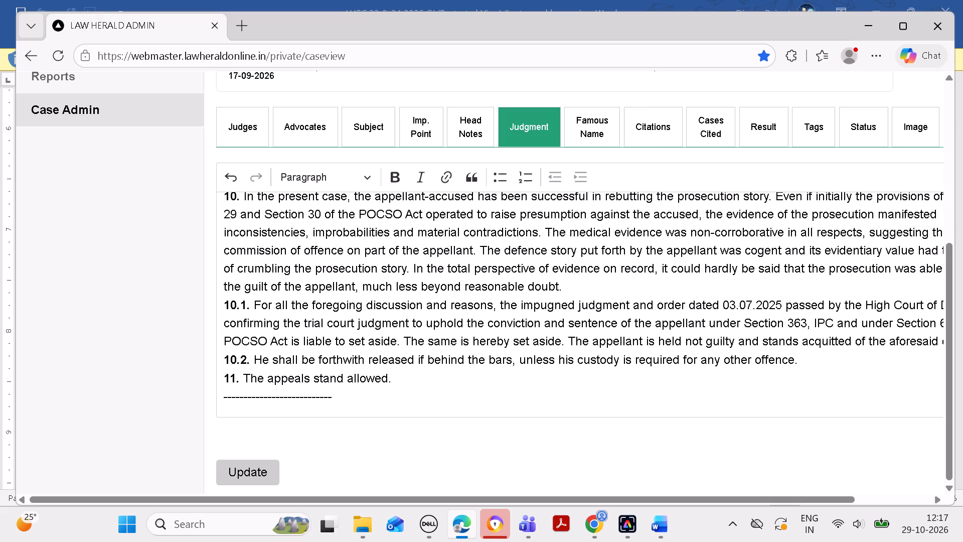
click(262, 470)
click(618, 167)
Display the case's attached citations and publish the case to ES.
scroll(635, 275, up, 4)
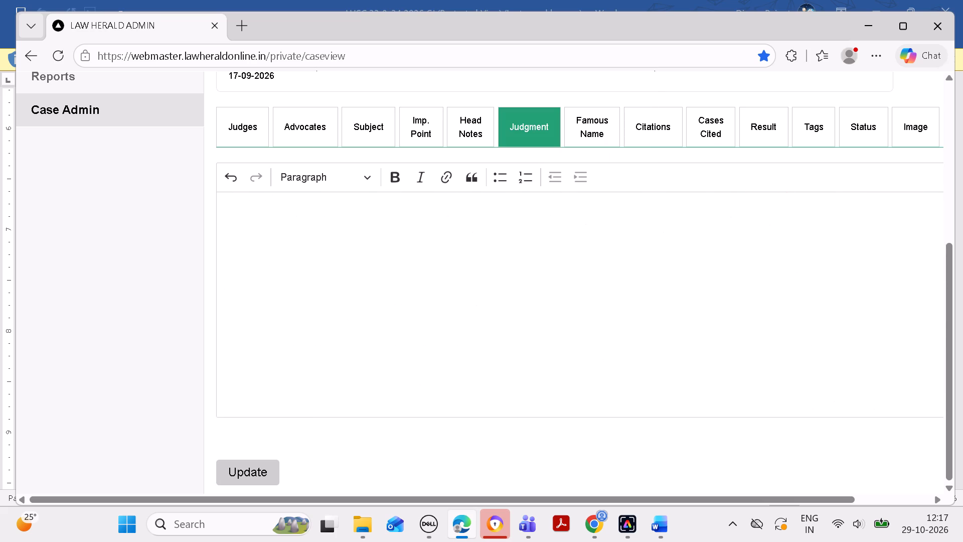
scroll(636, 306, up, 10)
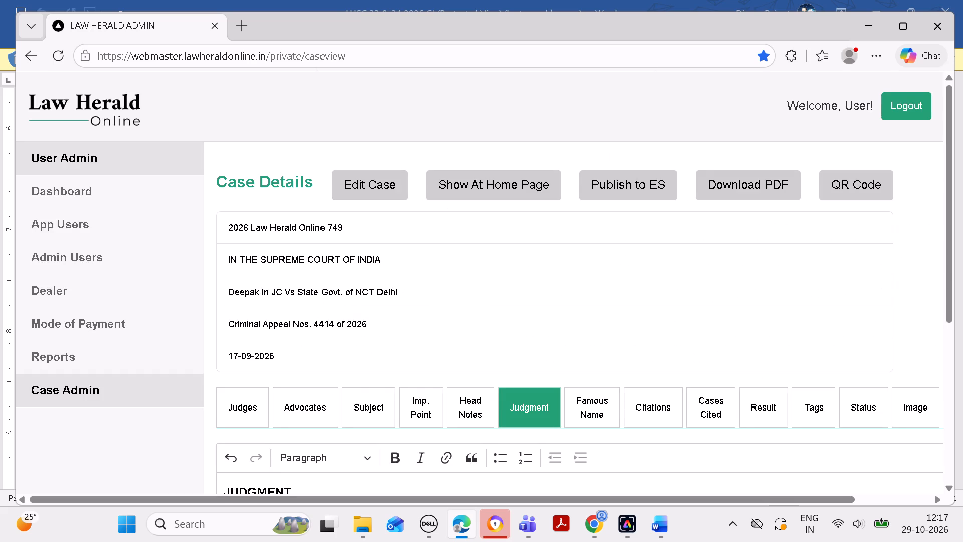
click(646, 413)
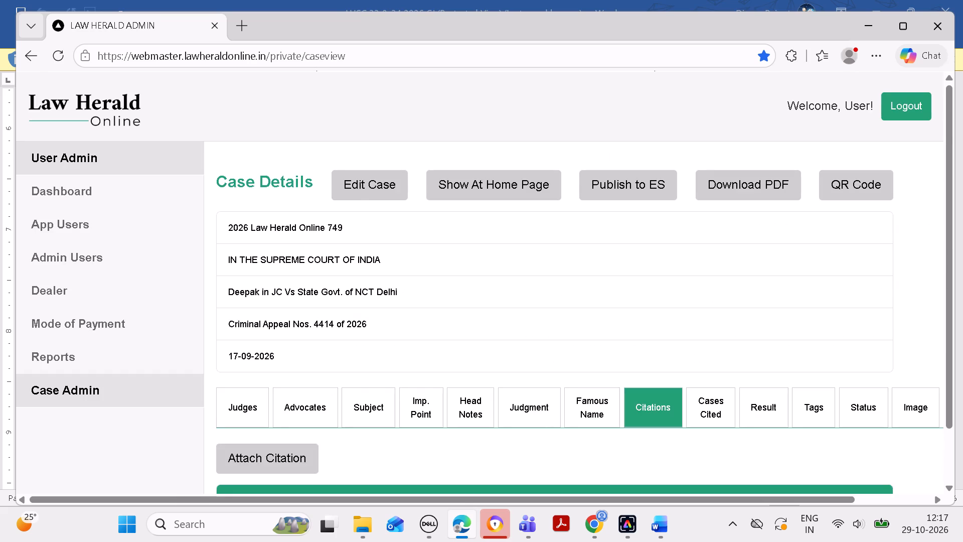
scroll(646, 331, down, 4)
click(627, 129)
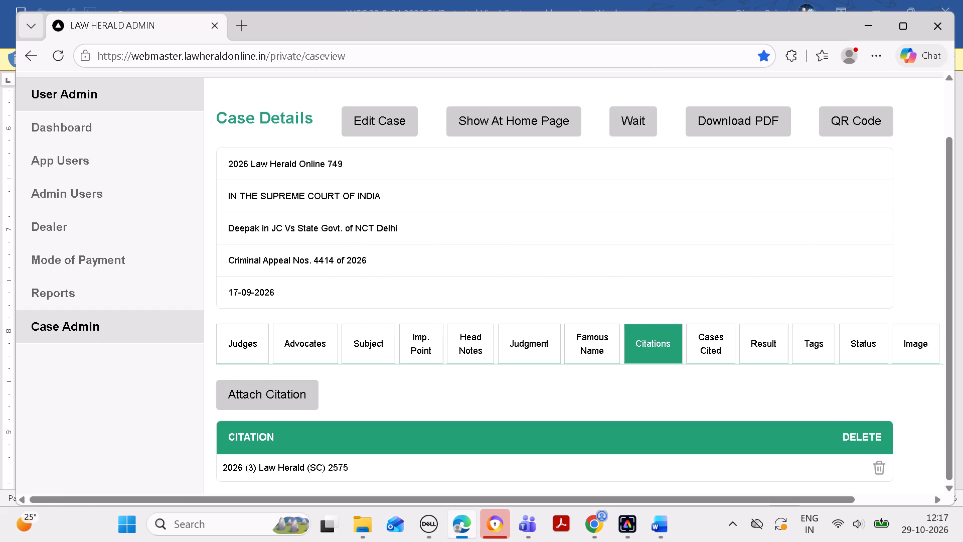
click(624, 162)
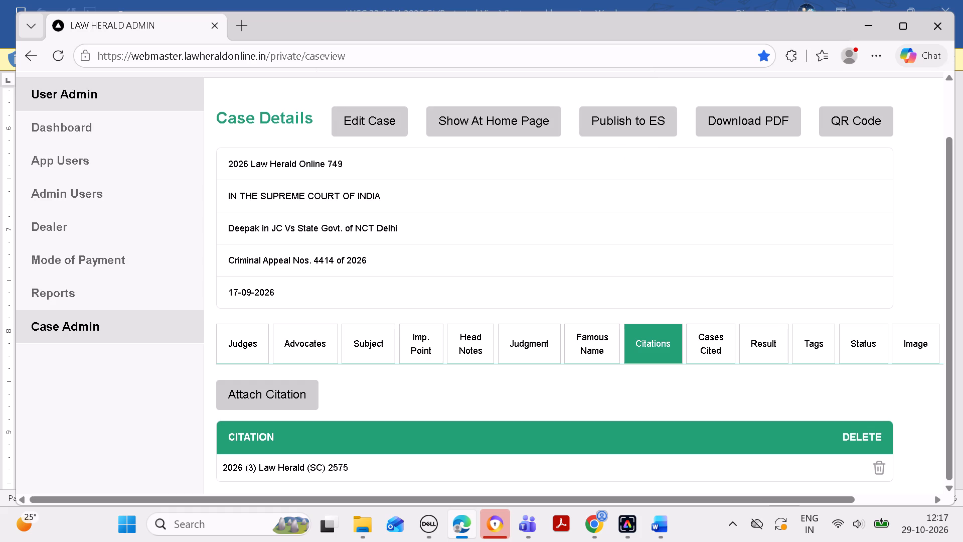
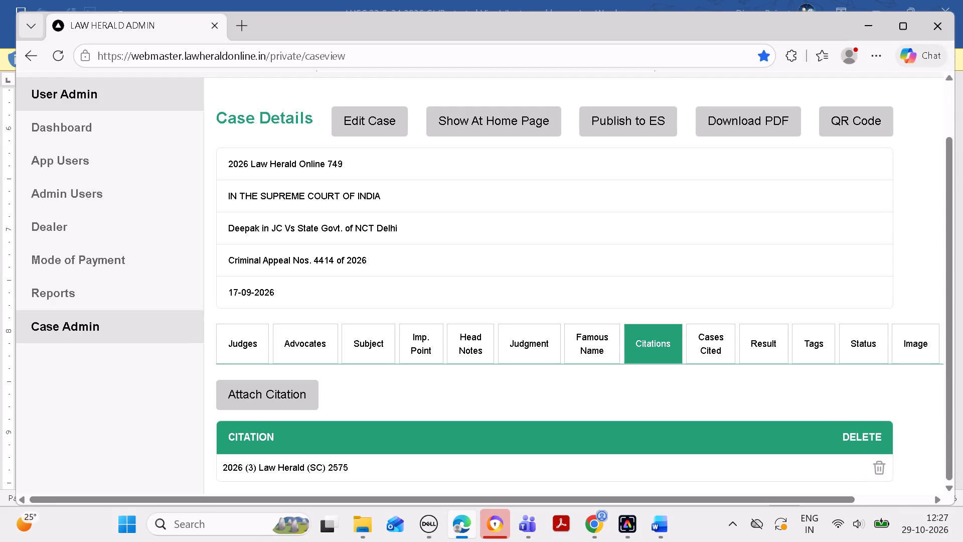
drag(313, 258, 354, 258)
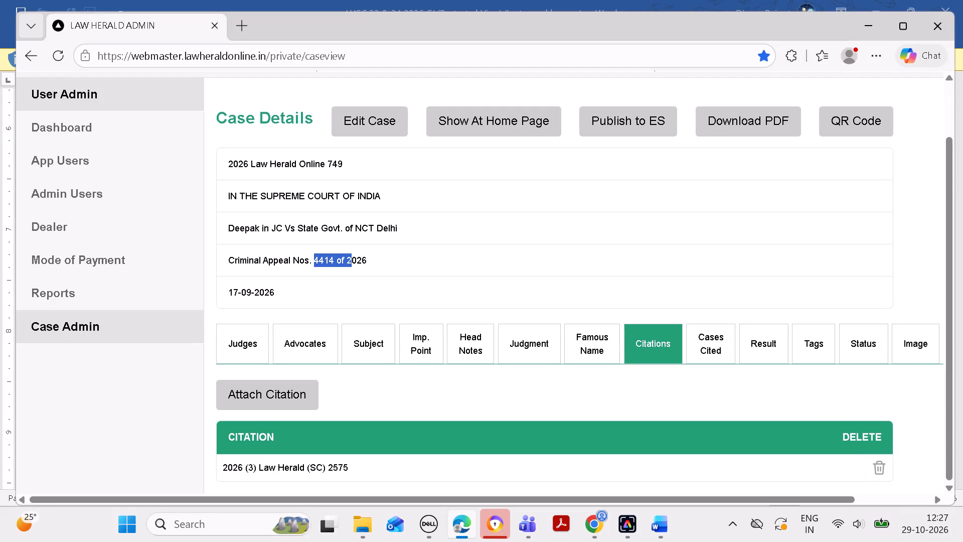
drag(354, 258, 374, 257)
key(ctrl+c)
click(72, 324)
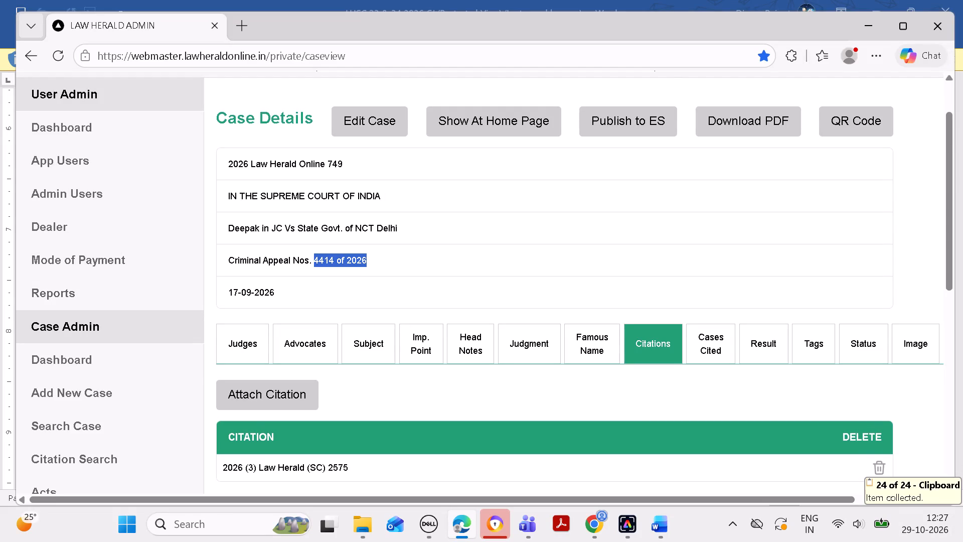
click(76, 428)
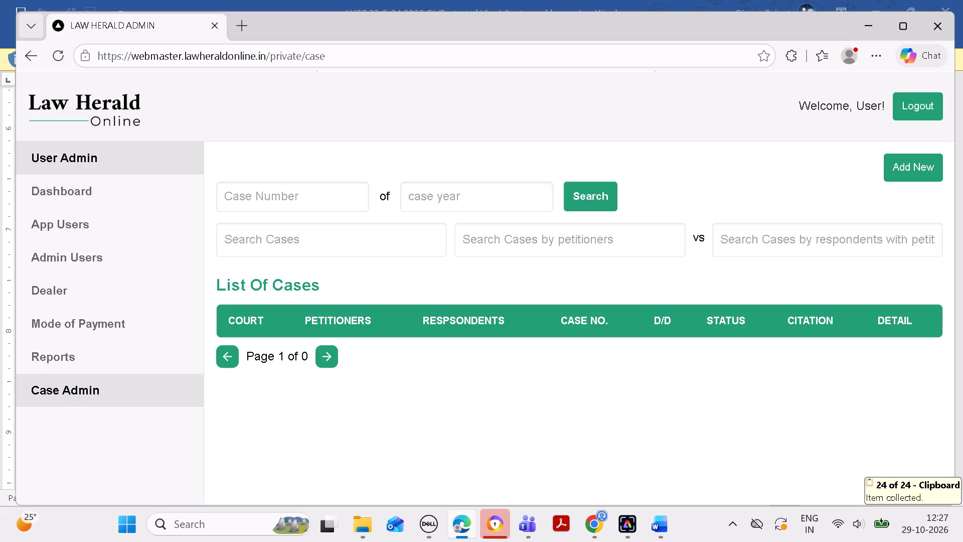
Search the list of cases for case number 4414 of year 2026, trimming the pasted text in both fields.
click(304, 203)
key(ctrl+v)
click(420, 191)
key(ctrl+v)
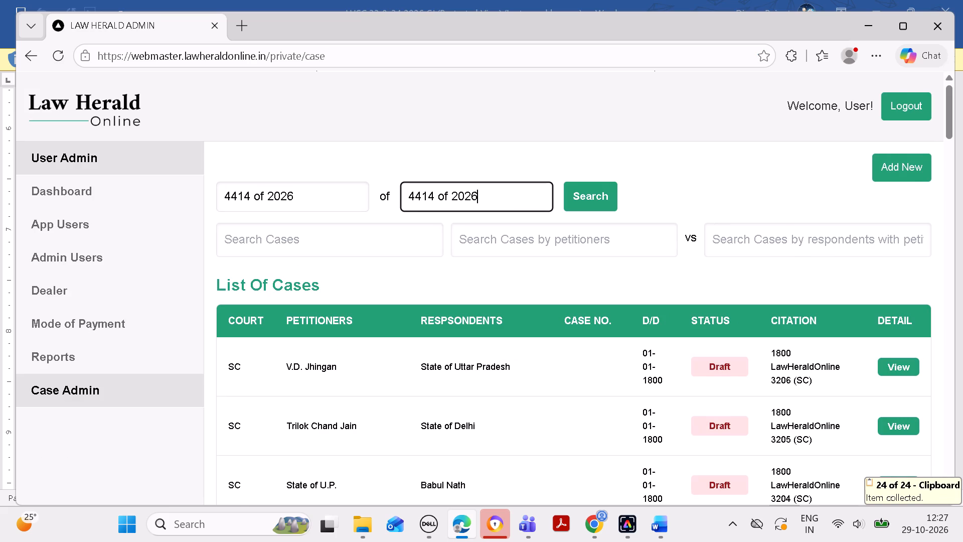
click(453, 202)
key(BackSpace)
key(BackSpace)
key(BackSpace)
key(BackSpace)
key(BackSpace)
key(BackSpace)
key(BackSpace)
key(BackSpace)
key(BackSpace)
key(BackSpace)
key(BackSpace)
key(BackSpace)
key(BackSpace)
key(BackSpace)
key(BackSpace)
key(BackSpace)
key(BackSpace)
key(BackSpace)
key(BackSpace)
key(BackSpace)
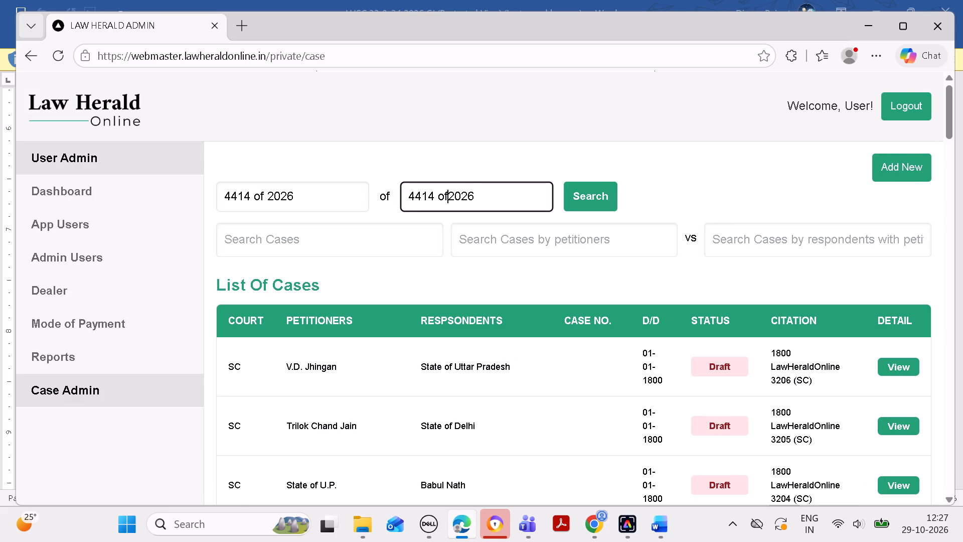
click(327, 194)
key(BackSpace)
key(BackSpace)
key(BackSpace)
key(BackSpace)
key(BackSpace)
key(BackSpace)
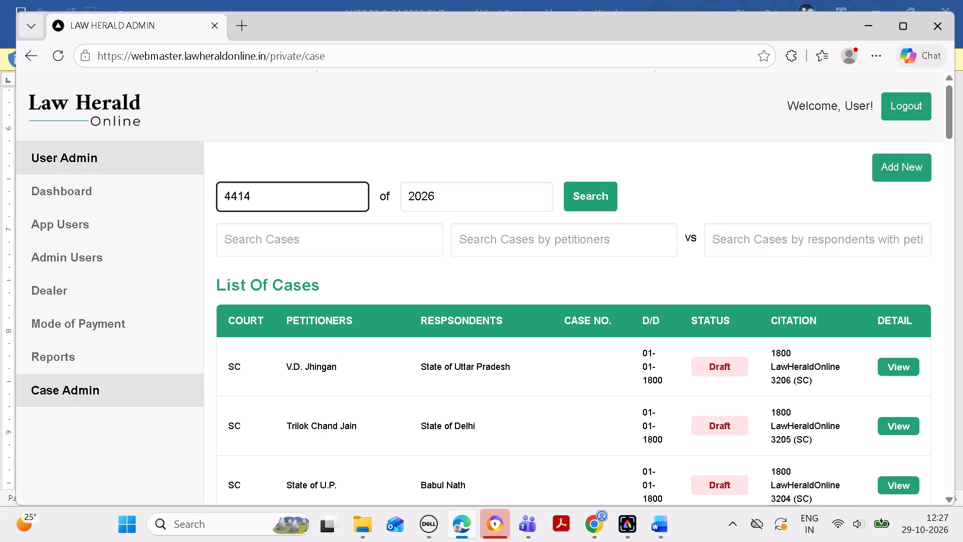
key(BackSpace)
click(587, 198)
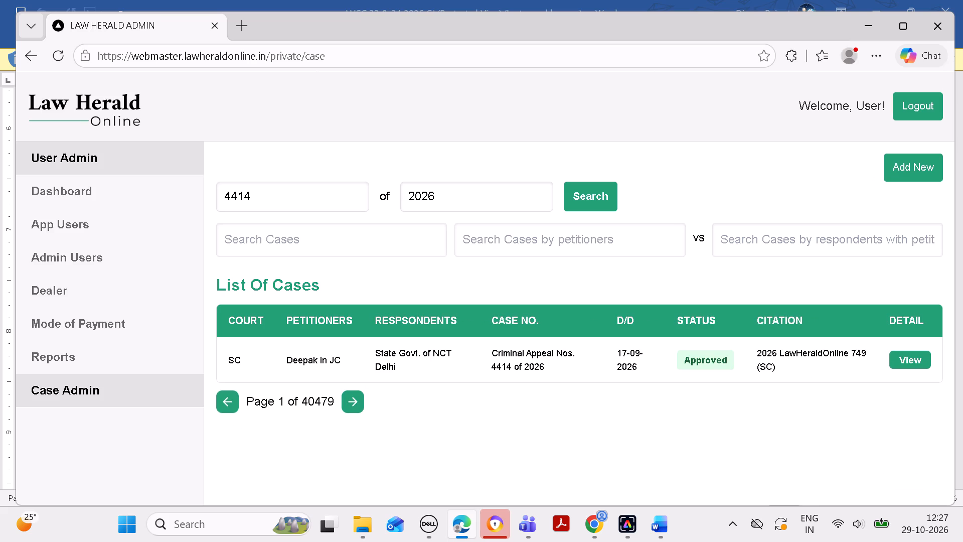
Switch to Microsoft Teams.
click(526, 512)
click(527, 521)
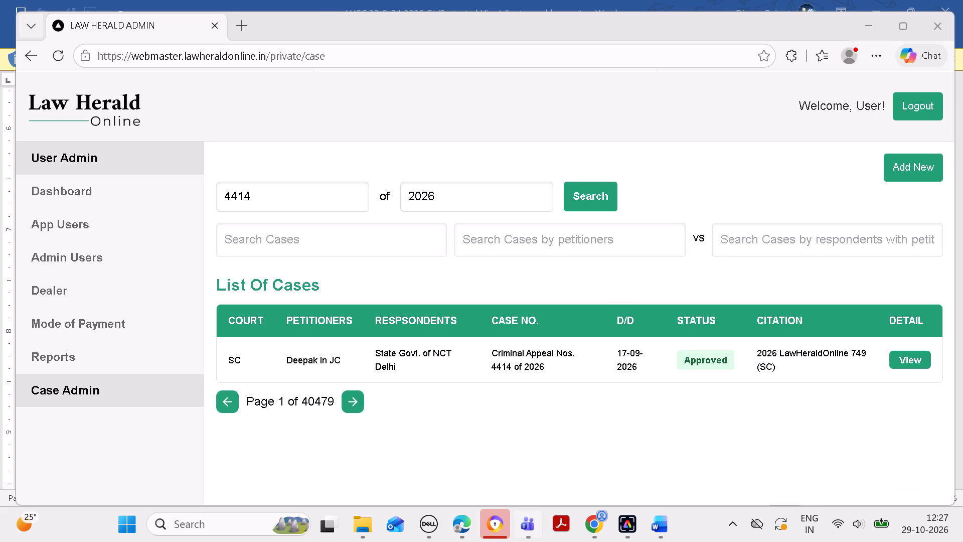
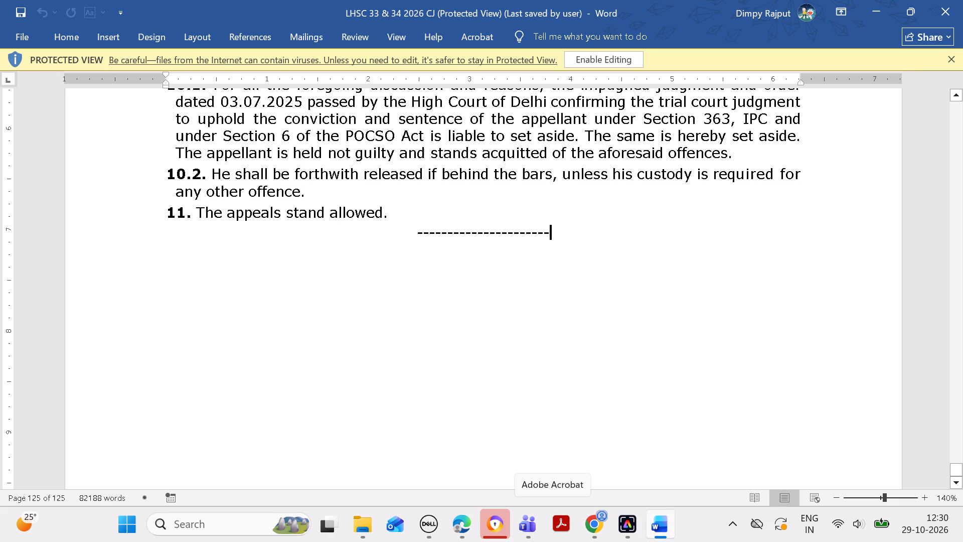
In the Word document LHSC 33 & 34 2026 CJ, find "1561 of 2014" and copy that criminal appeal number.
key(ctrl+a)
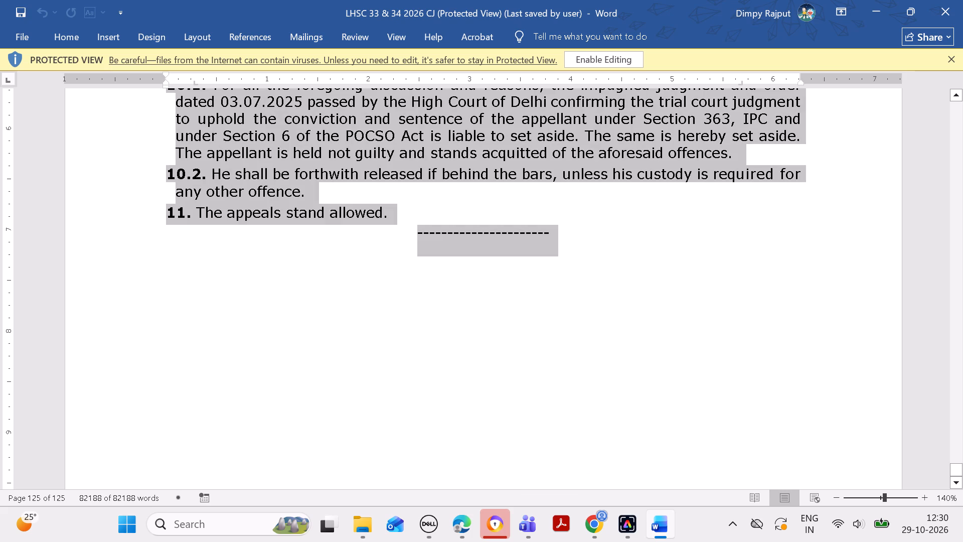
click(50, 129)
key(ctrl+f)
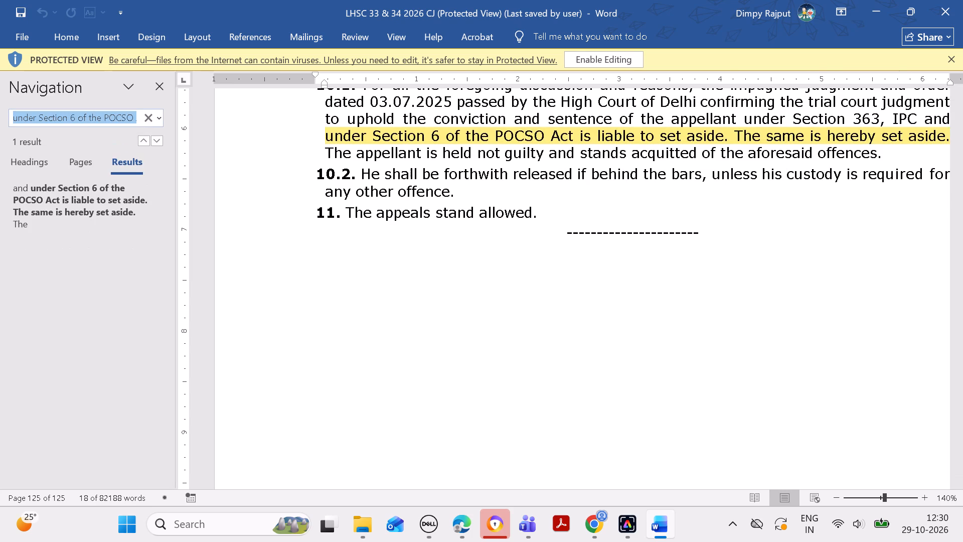
key(BackSpace)
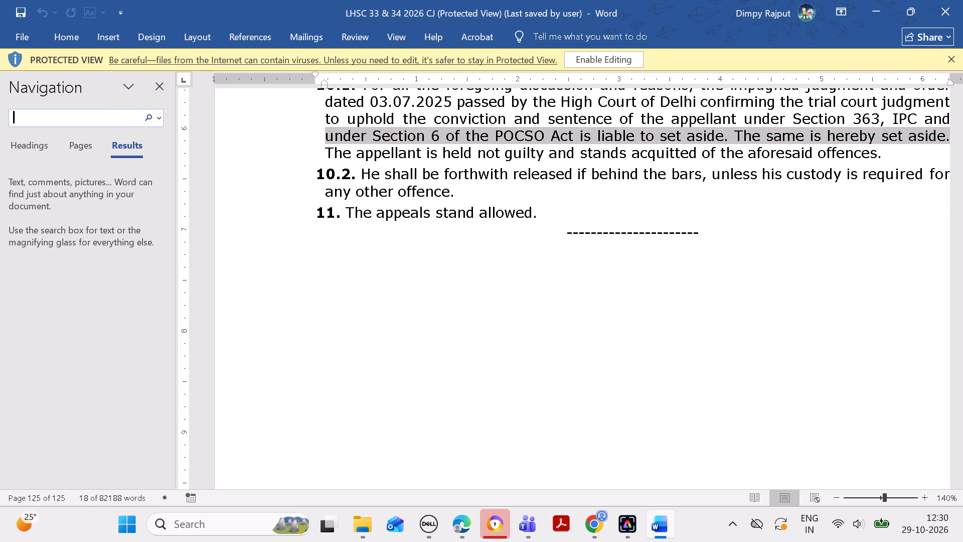
text(1561)
key(space)
text(of 2014)
key(Return)
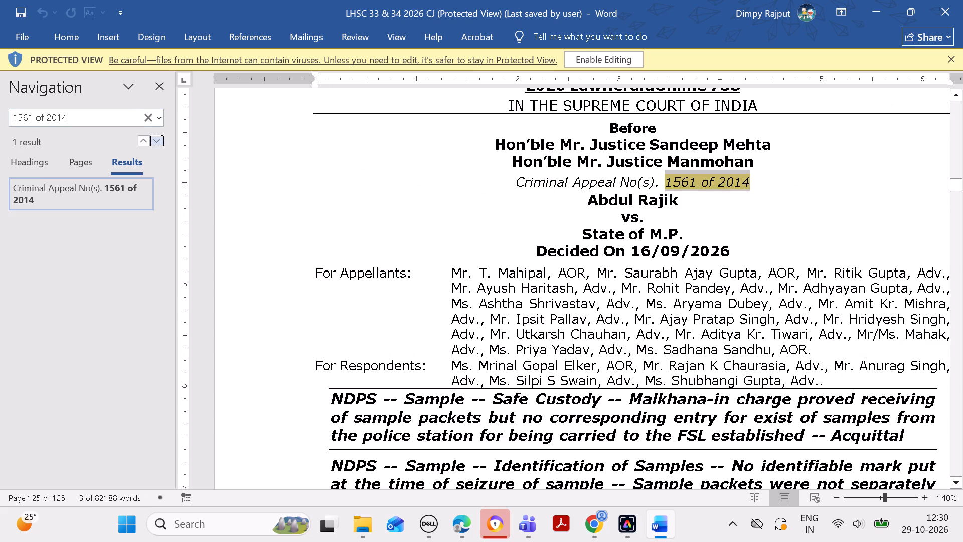
click(703, 224)
drag(667, 183, 716, 182)
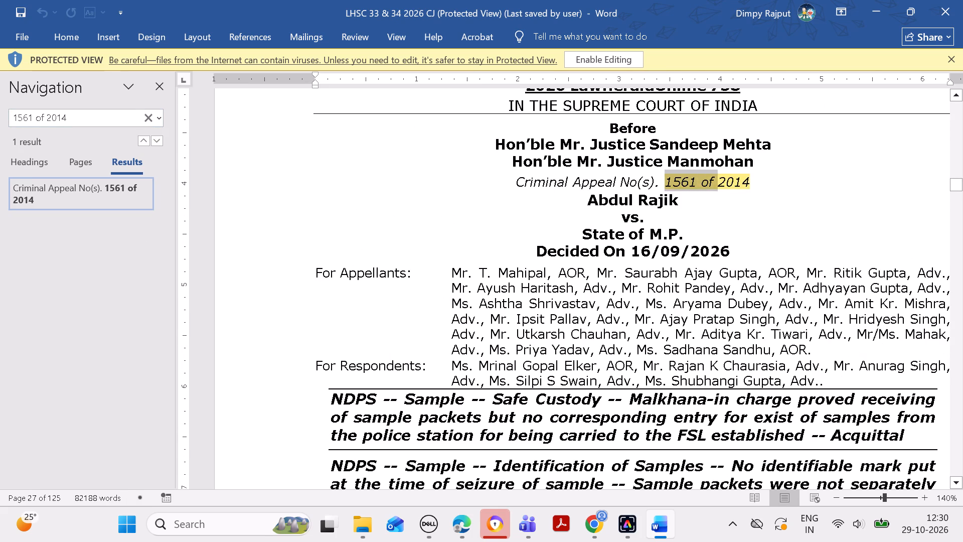
drag(716, 182, 758, 185)
key(ctrl+c)
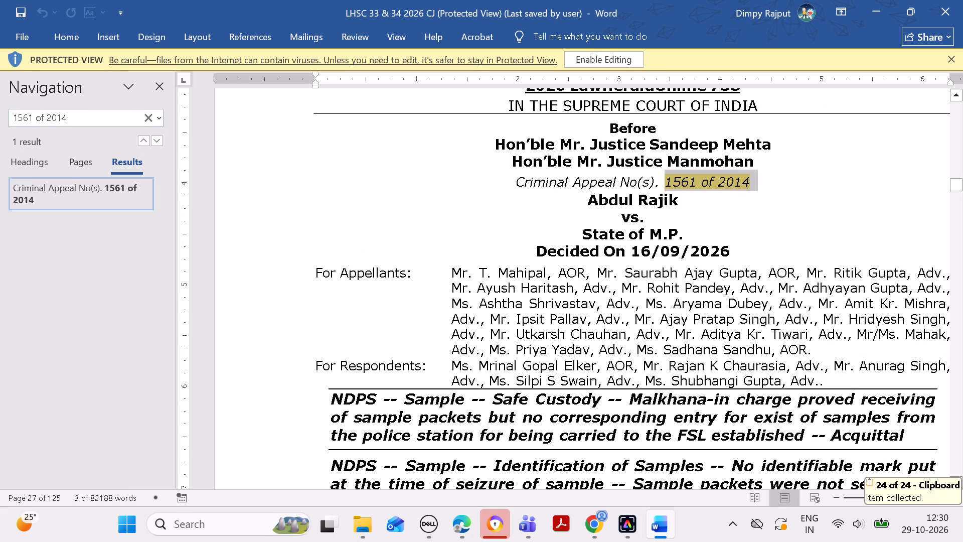
click(462, 529)
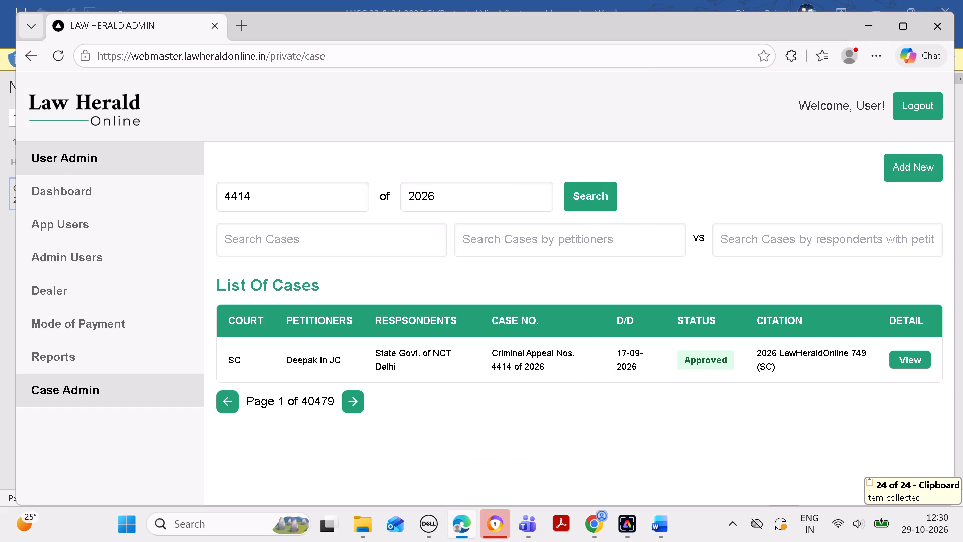
click(291, 204)
key(BackSpace)
key(BackSpace)
key(BackSpace)
key(BackSpace)
key(BackSpace)
key(BackSpace)
key(BackSpace)
key(BackSpace)
key(BackSpace)
key(BackSpace)
key(BackSpace)
key(BackSpace)
key(BackSpace)
key(BackSpace)
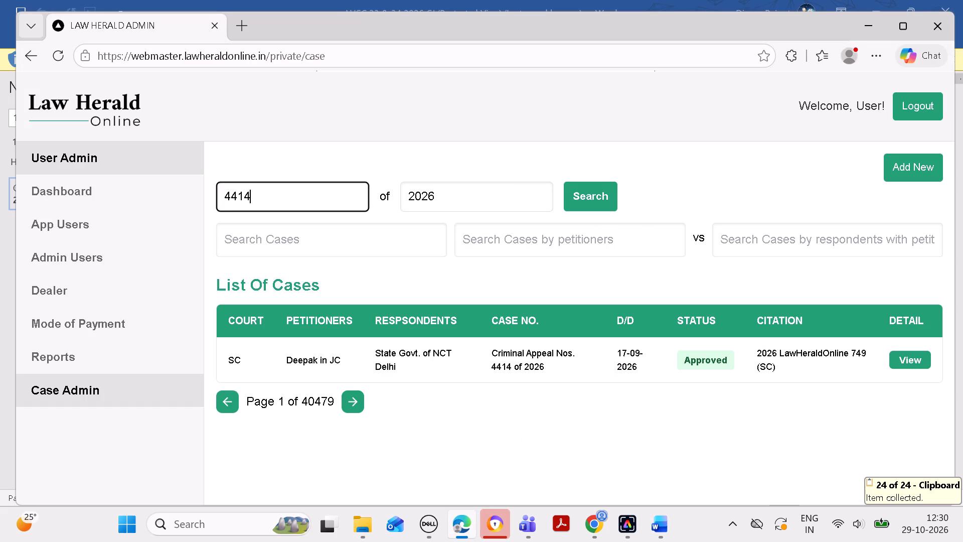
key(ctrl+v)
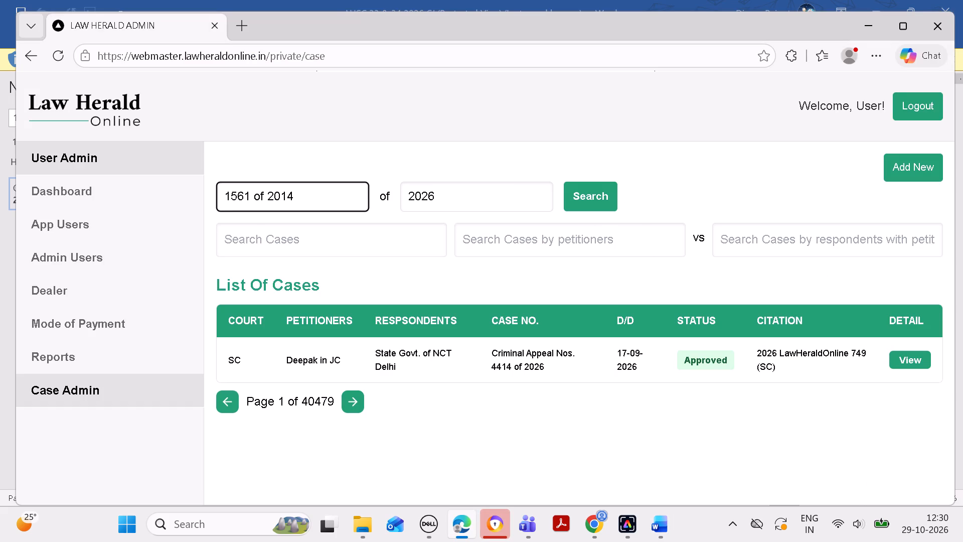
click(449, 193)
key(BackSpace)
key(BackSpace)
key(BackSpace)
key(BackSpace)
key(BackSpace)
key(BackSpace)
key(BackSpace)
key(BackSpace)
key(BackSpace)
key(BackSpace)
key(BackSpace)
key(BackSpace)
key(BackSpace)
key(BackSpace)
key(BackSpace)
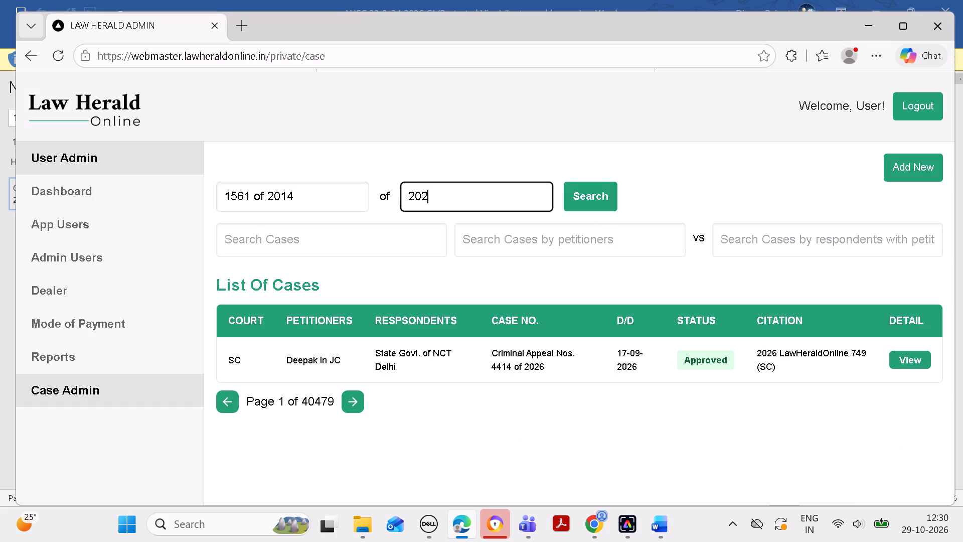
key(ctrl+v)
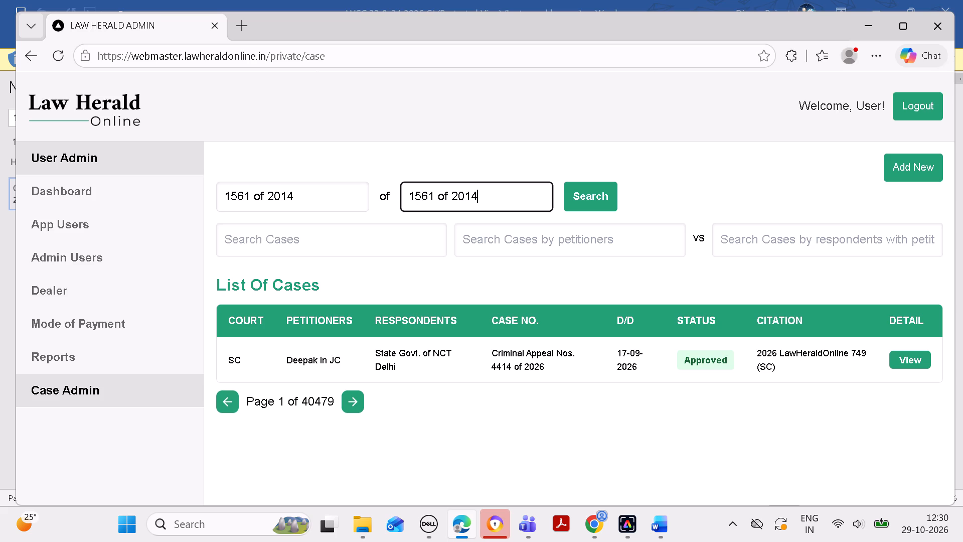
click(454, 201)
key(BackSpace)
key(BackSpace)
key(BackSpace)
key(BackSpace)
key(BackSpace)
key(BackSpace)
key(BackSpace)
key(BackSpace)
key(BackSpace)
key(BackSpace)
key(BackSpace)
key(BackSpace)
key(BackSpace)
key(BackSpace)
key(BackSpace)
key(BackSpace)
key(BackSpace)
key(BackSpace)
key(BackSpace)
key(BackSpace)
click(360, 189)
key(BackSpace)
key(BackSpace)
key(BackSpace)
key(BackSpace)
key(BackSpace)
key(BackSpace)
key(BackSpace)
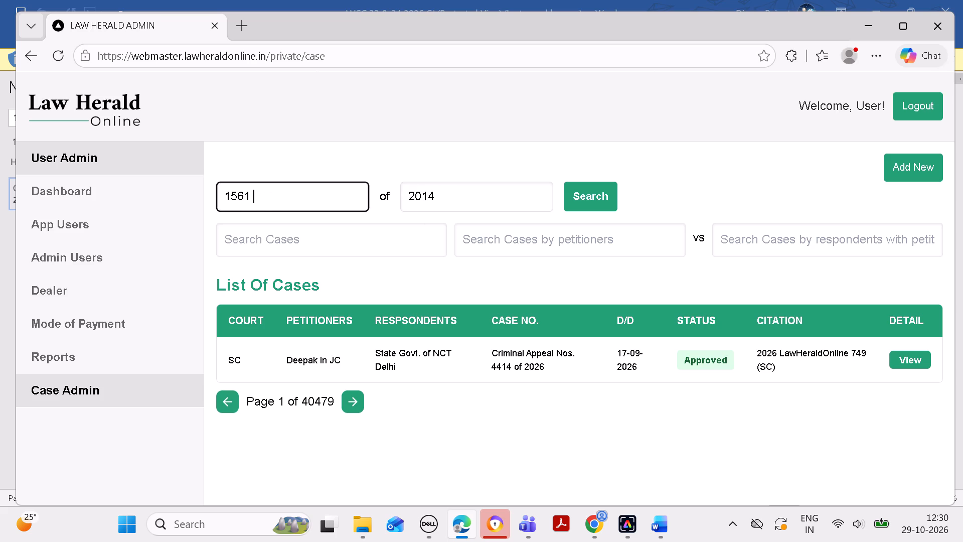
key(BackSpace)
click(595, 200)
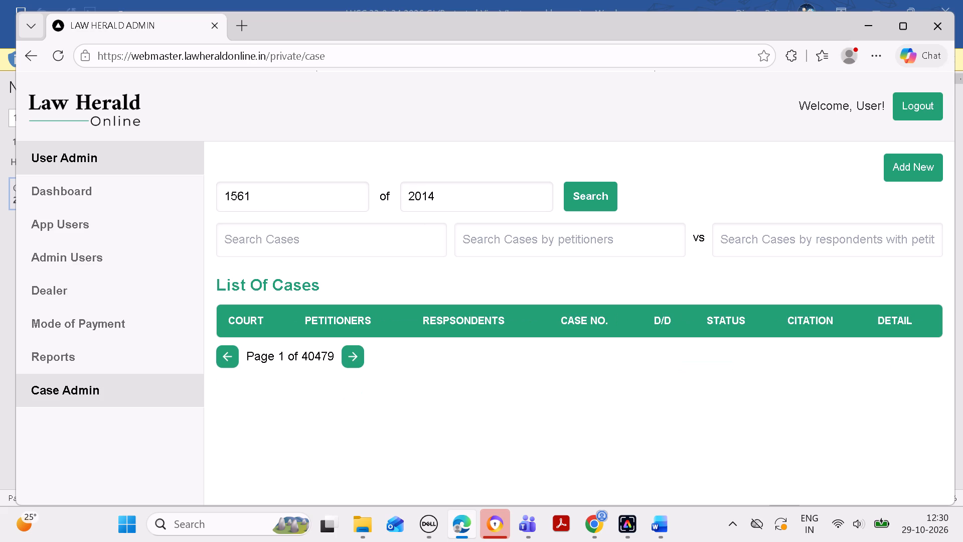
Search the list of cases for case number 11561 of year 2014.
click(265, 202)
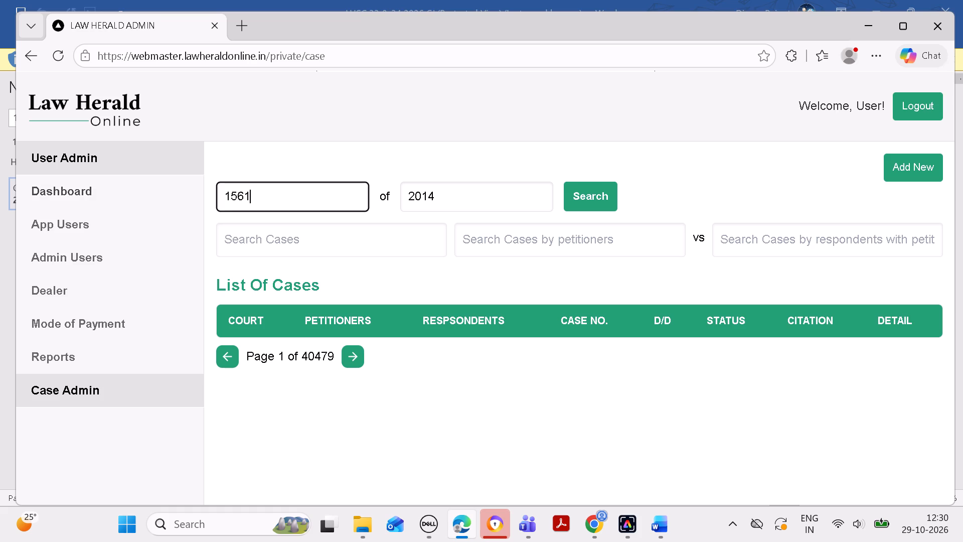
click(220, 196)
key(1)
click(587, 205)
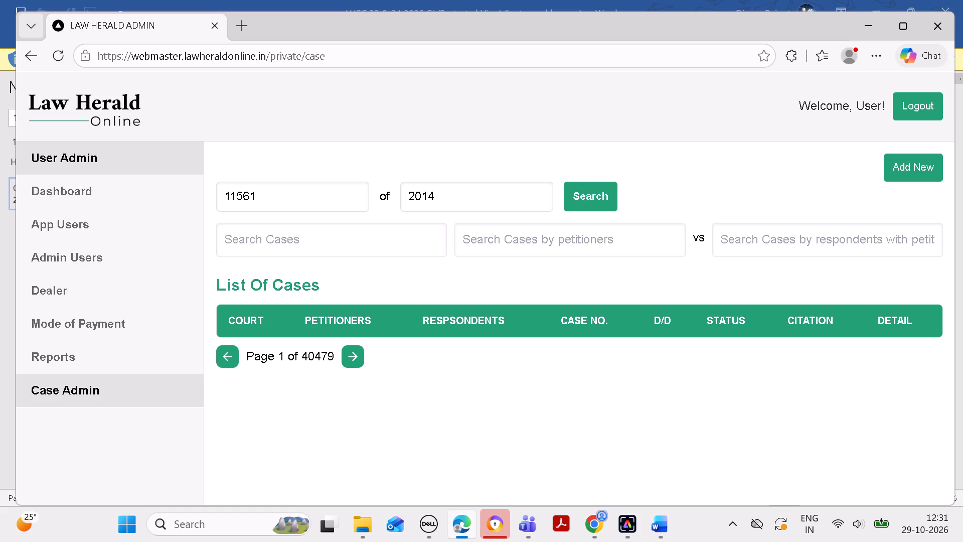
click(587, 200)
double_click(587, 199)
click(232, 204)
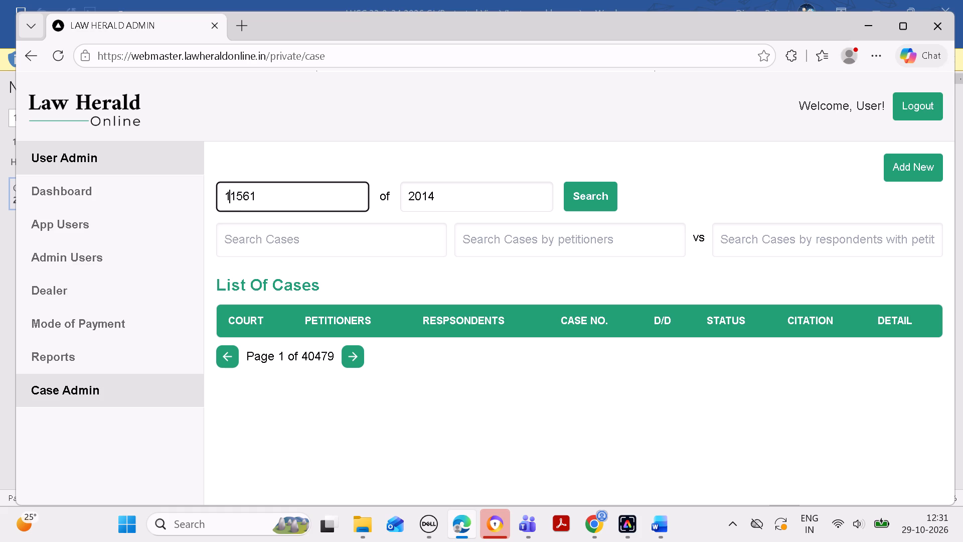
key(BackSpace)
click(309, 204)
key(1)
click(574, 199)
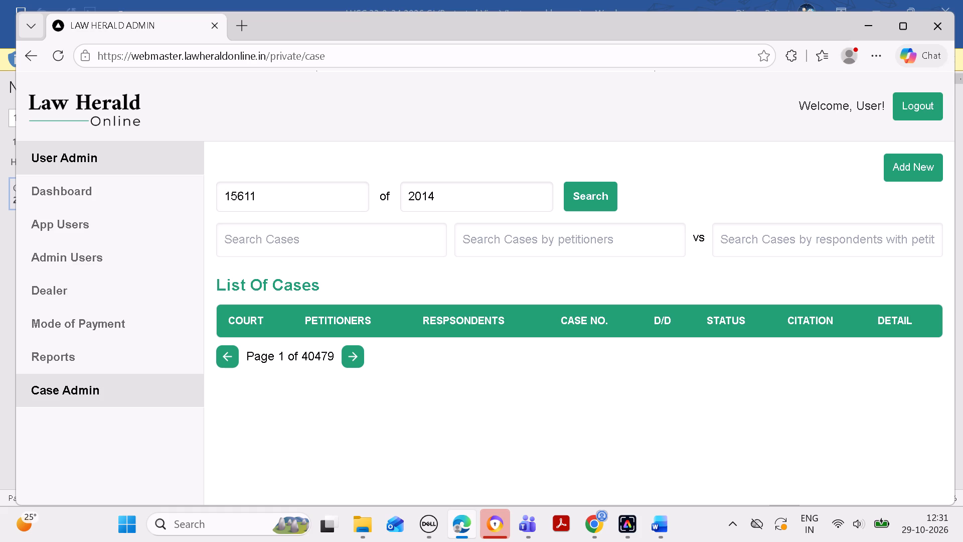
triple_click(574, 197)
click(575, 195)
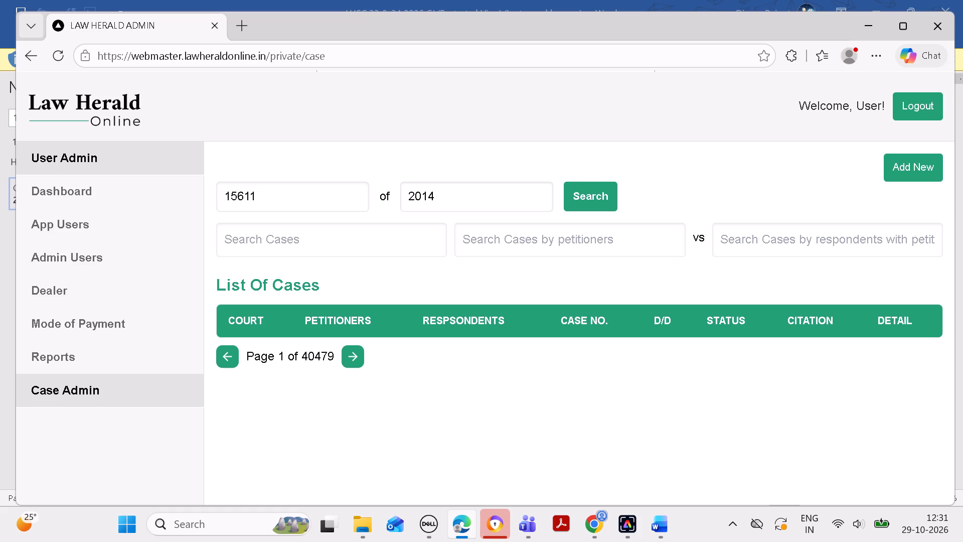
click(324, 203)
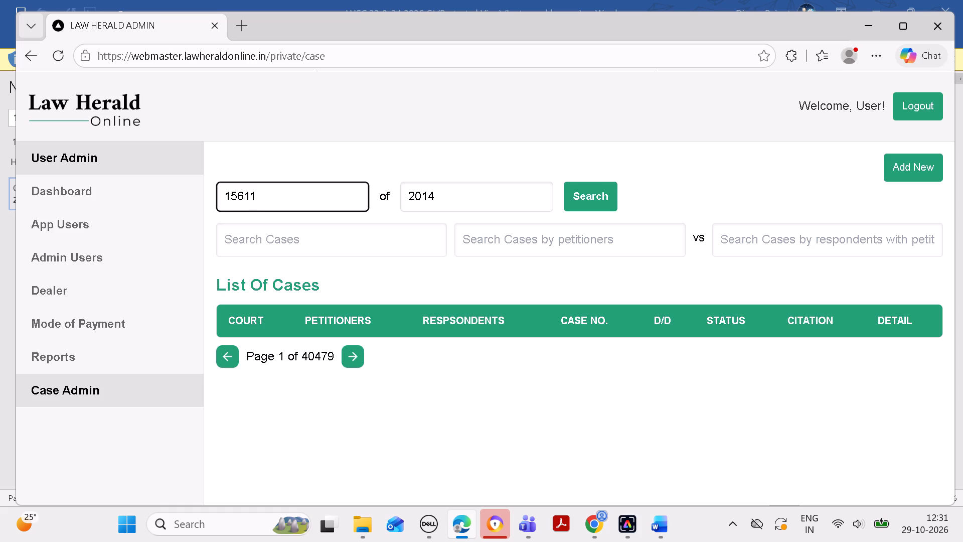
key(BackSpace)
click(586, 196)
triple_click(586, 192)
click(589, 191)
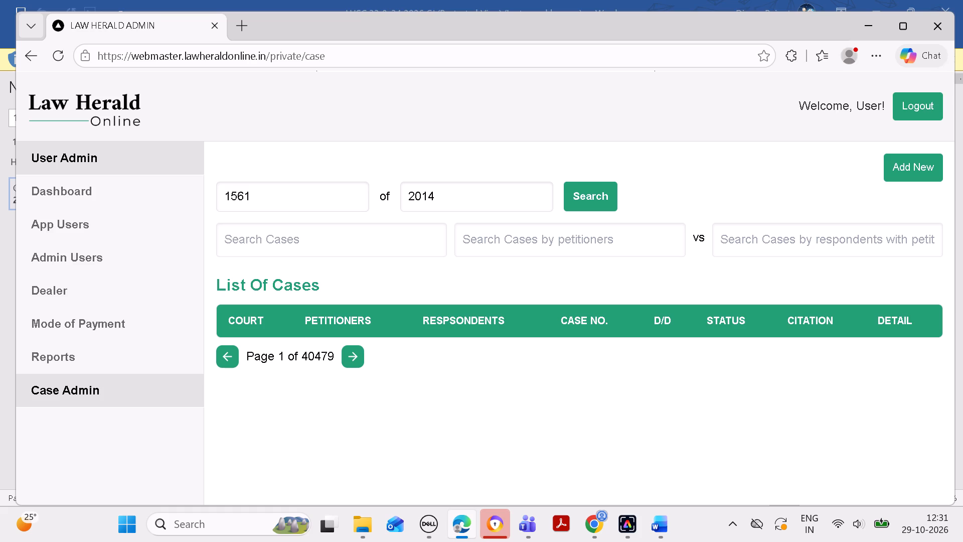
Open a blank form for adding a new case.
click(901, 172)
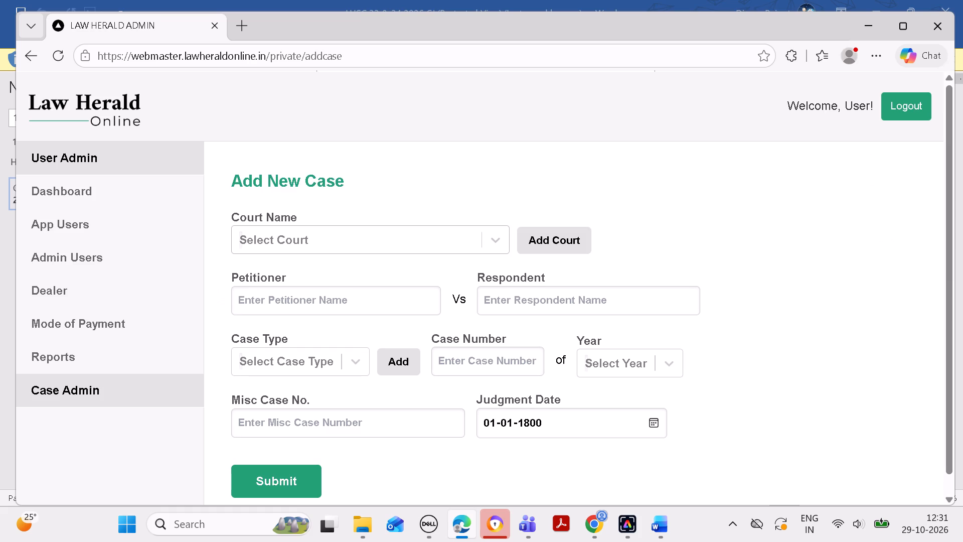
Switch to the Word document, close the search pane and examine the citation and court heading above Criminal Appeal 1561 of 2014.
click(654, 517)
click(656, 523)
click(656, 523)
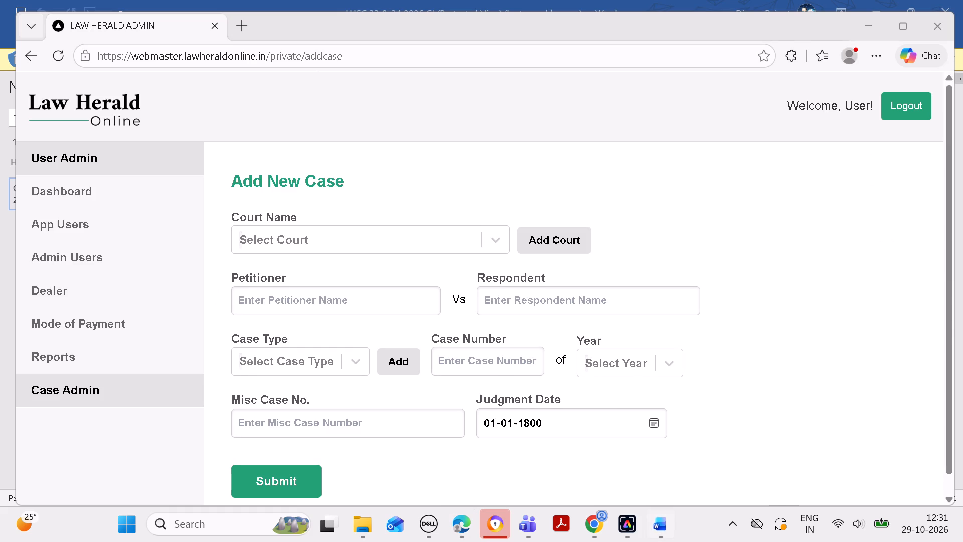
click(656, 523)
click(657, 522)
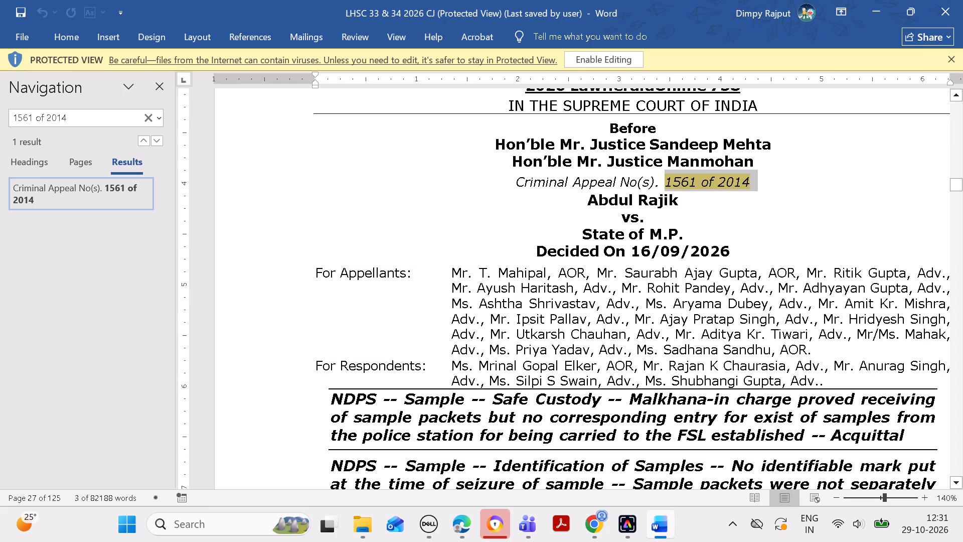
click(863, 225)
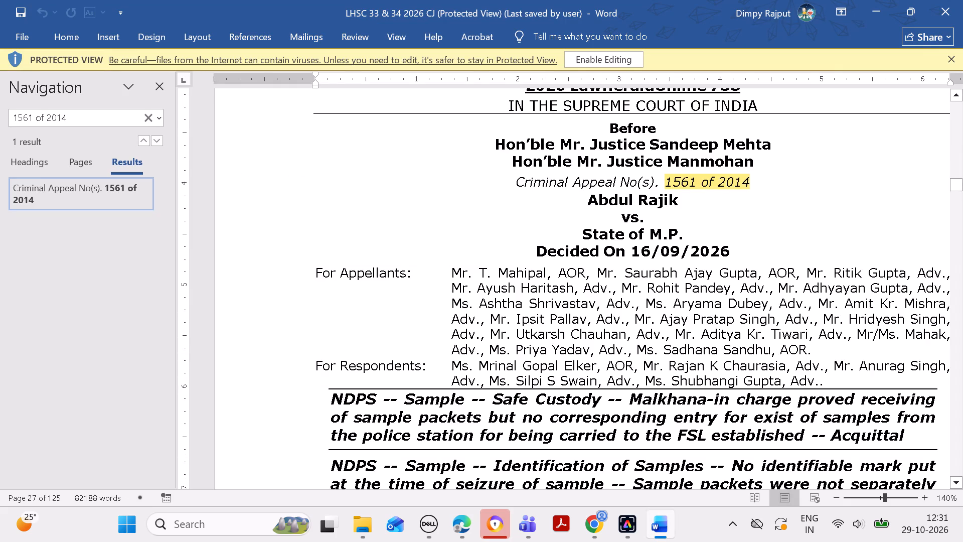
click(160, 81)
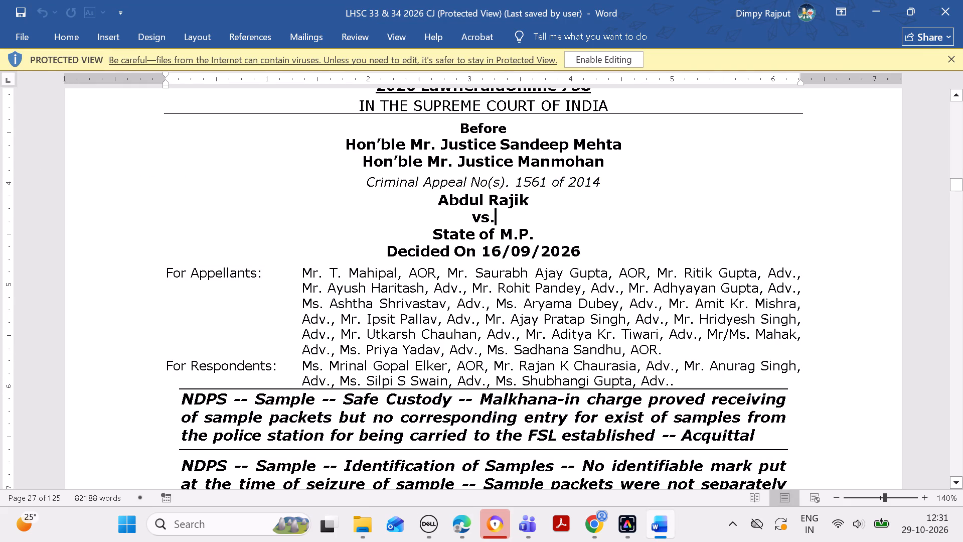
click(641, 205)
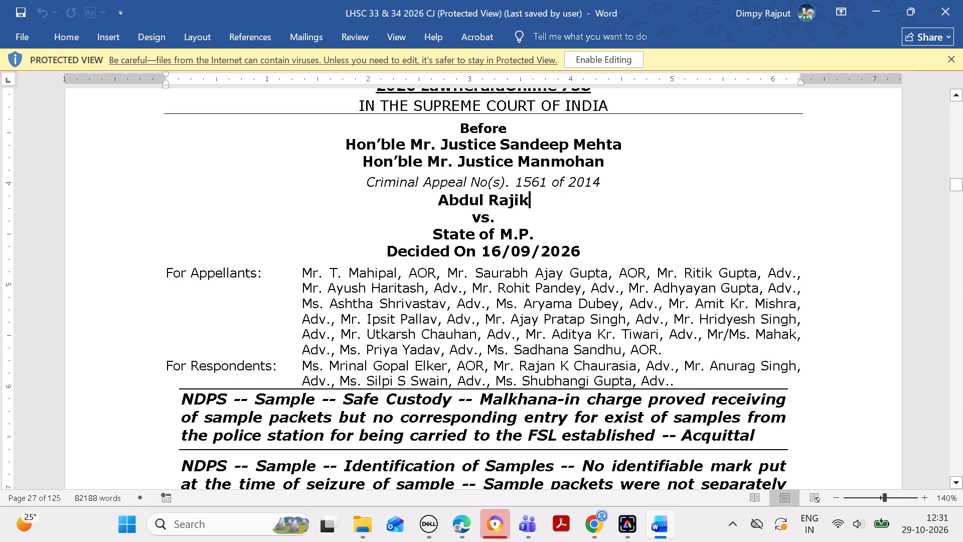
key(Up)
key(Up)
key(Up)
key(Up)
key(Up)
key(Up)
key(Up)
key(Up)
key(Up)
key(Up)
key(Up)
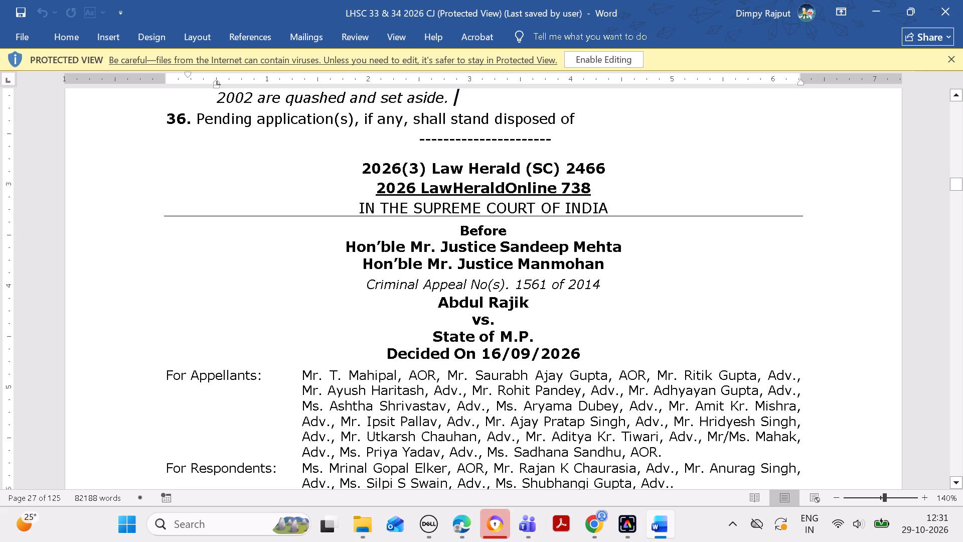
Switch to the Law Herald form in Edge and set the new case's court to IN THE SUPREME COURT OF INDIA (SC).
click(463, 531)
click(479, 236)
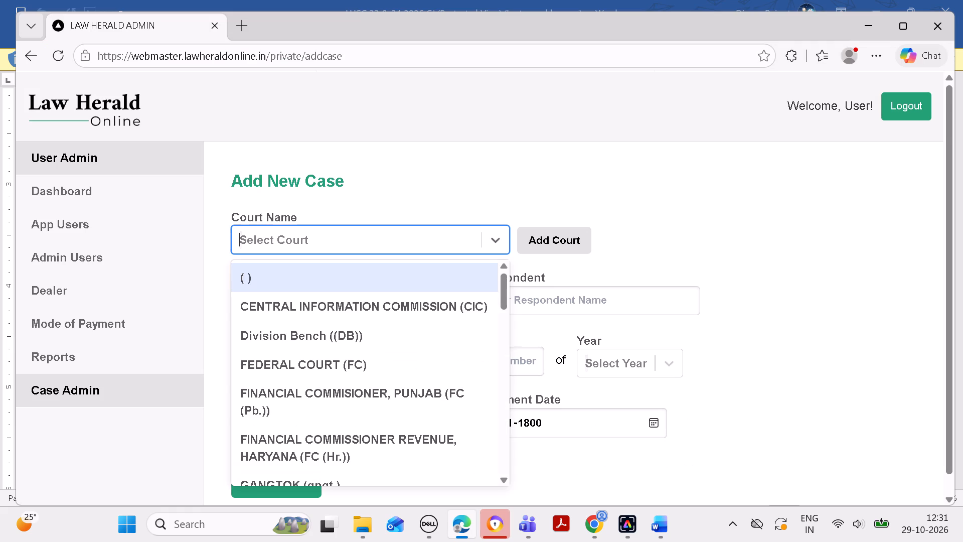
text(in the)
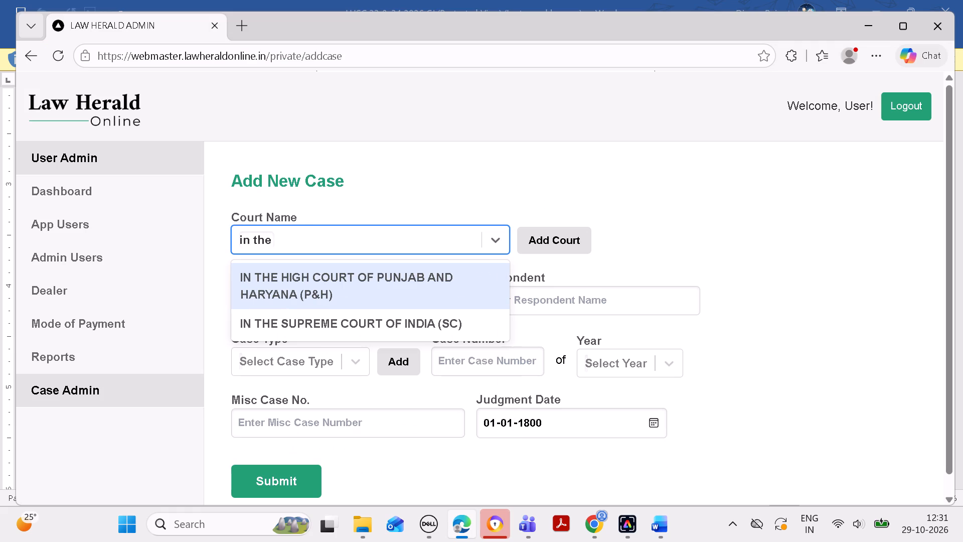
click(450, 316)
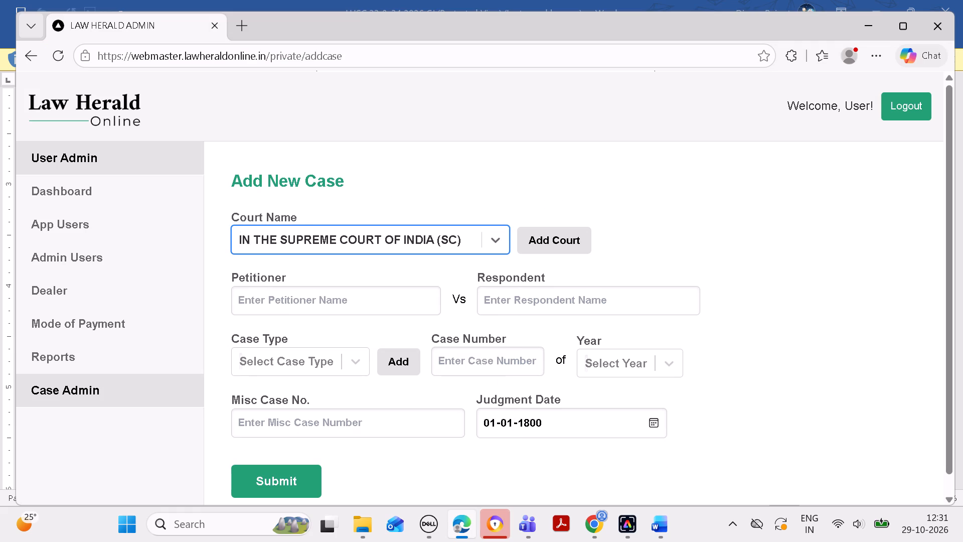
Copy "Criminal Appeal No(s)." from the Word judgment heading and choose it as the case type in the Law Herald form.
click(668, 521)
click(668, 521)
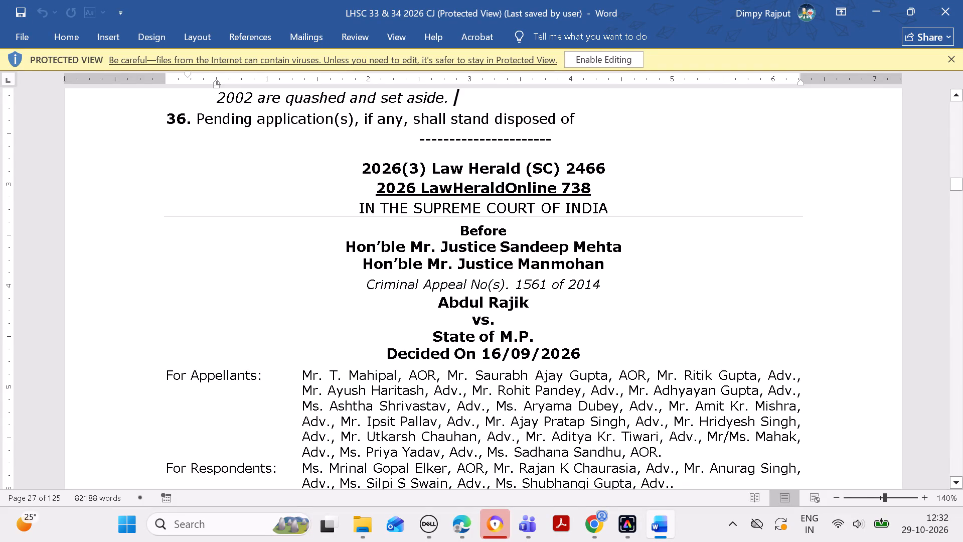
drag(368, 284, 514, 281)
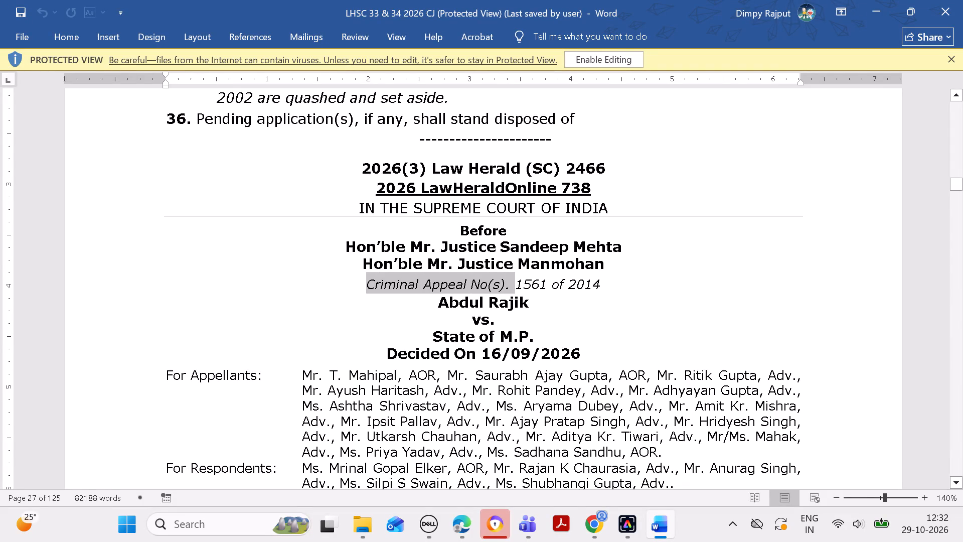
key(ctrl+c)
click(460, 524)
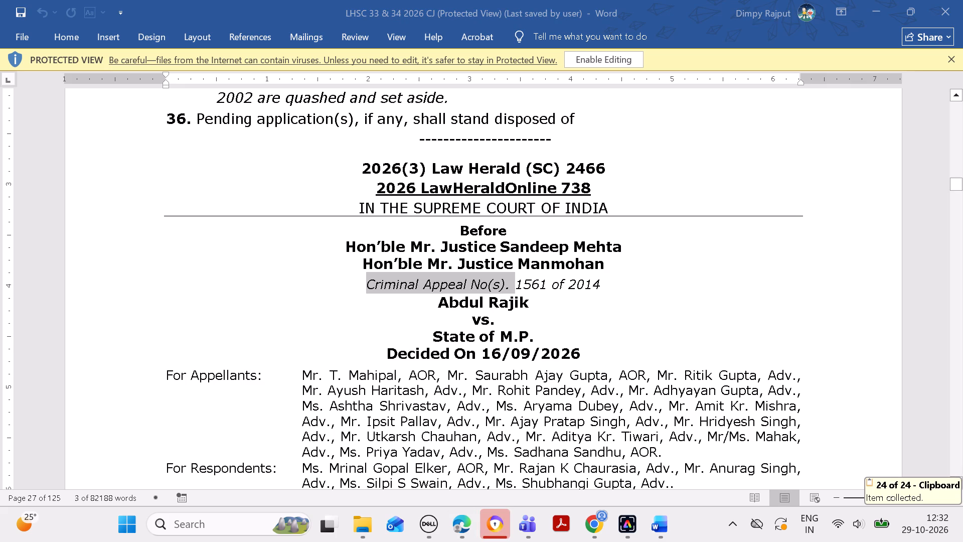
click(454, 524)
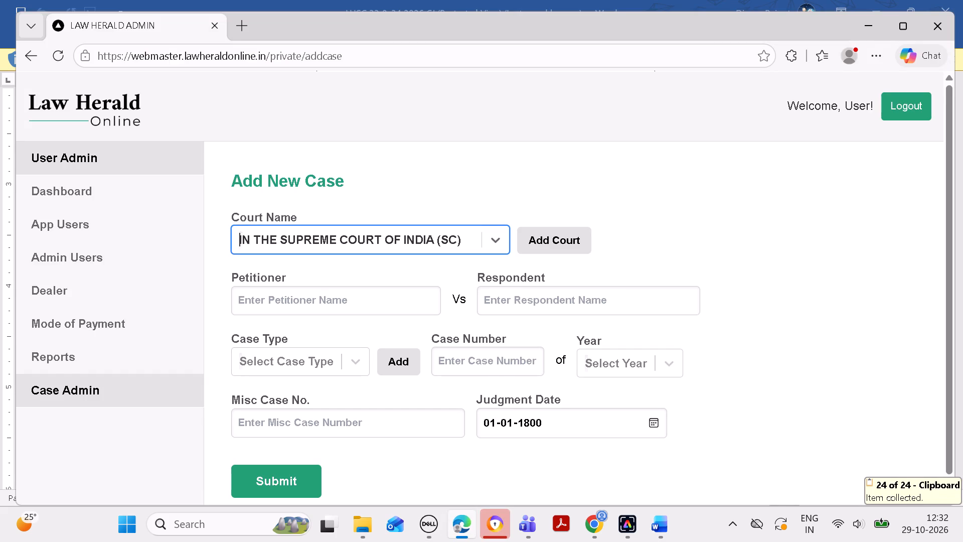
click(317, 360)
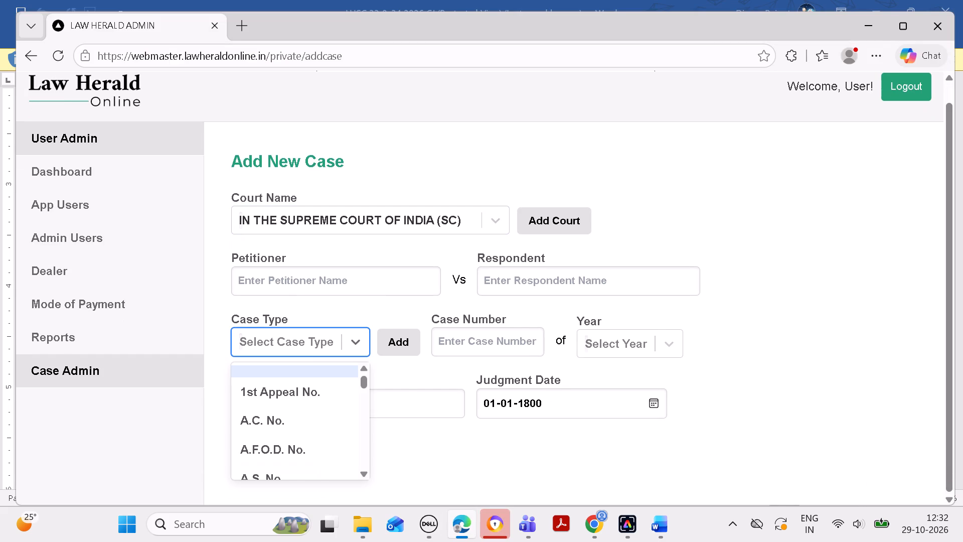
key(ctrl+v)
click(340, 380)
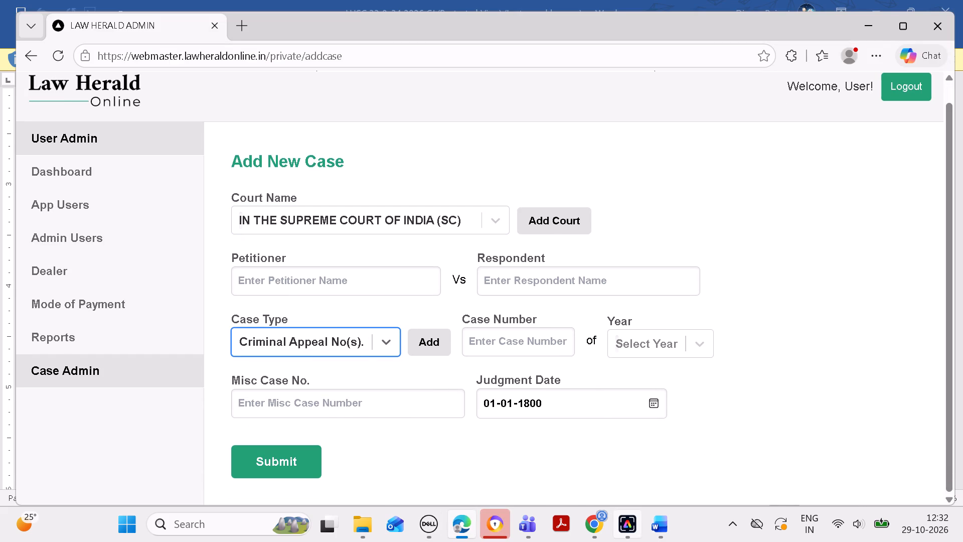
Switch to the Word document and select the heading from citation 2026(3) Law Herald (SC) 2466 through the appellant's name.
click(648, 527)
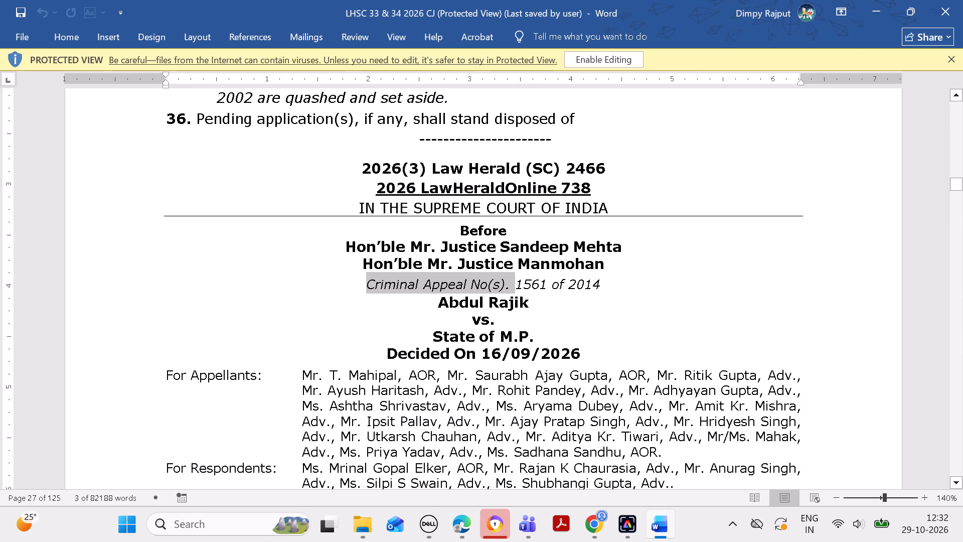
click(605, 318)
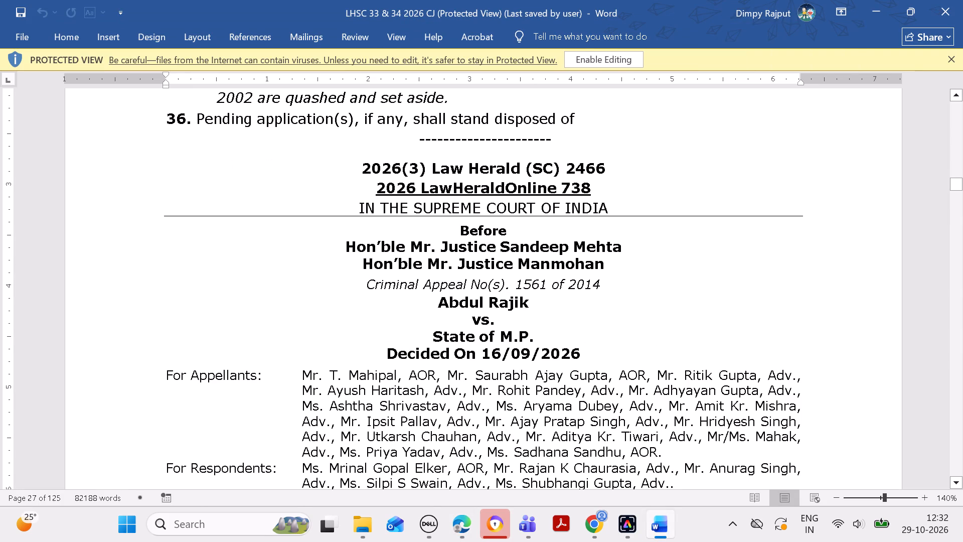
drag(366, 163, 573, 312)
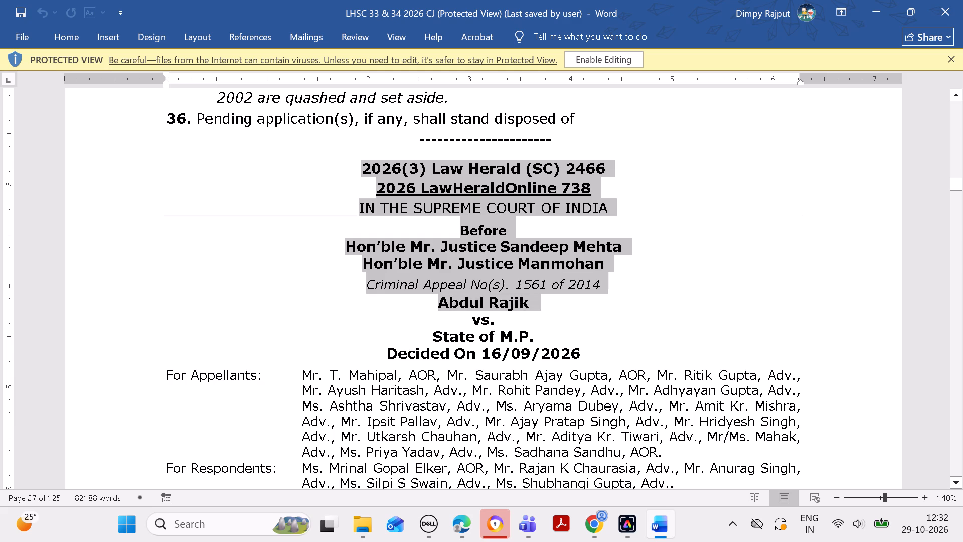
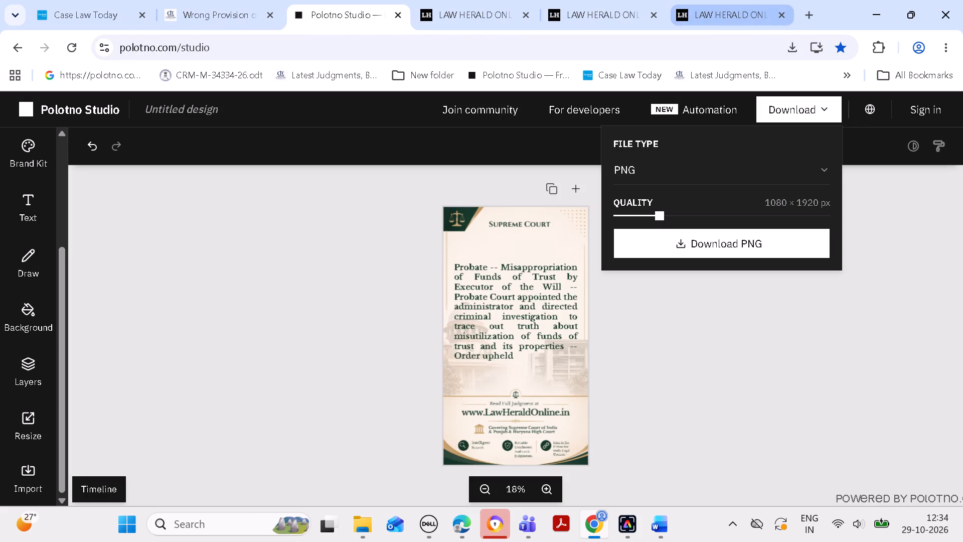
Close the three Law Herald Online tabs and the Polotno Studio tab, leaving the Case Law Today and Wrong Provision of Law tabs open.
click(772, 14)
click(781, 15)
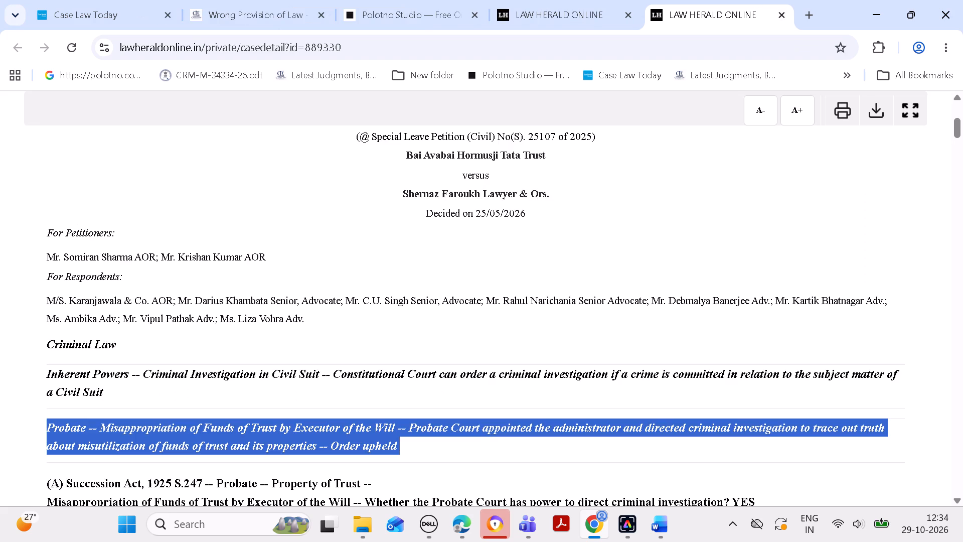
click(781, 14)
click(730, 10)
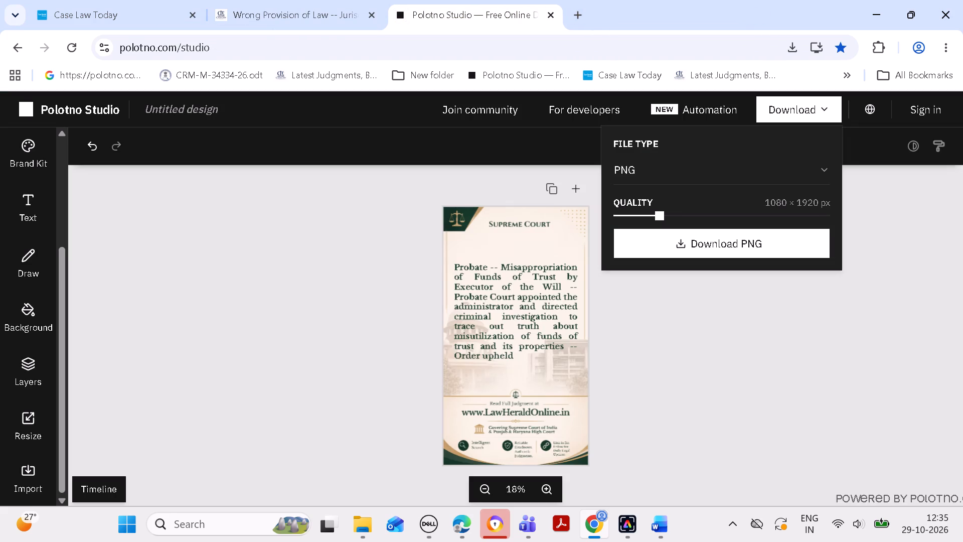
click(551, 10)
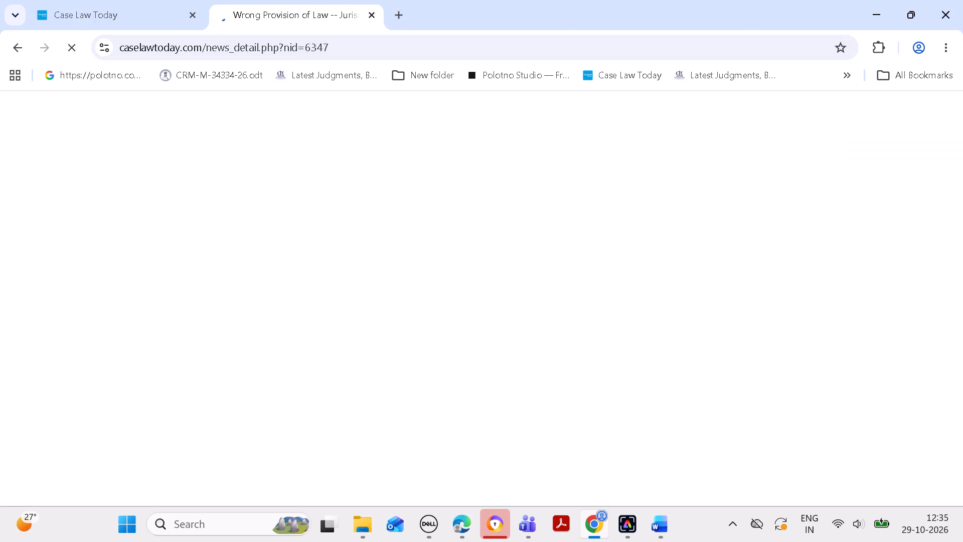
Open a new browser tab and start a search for WhatsApp Web by entering "wha".
click(400, 14)
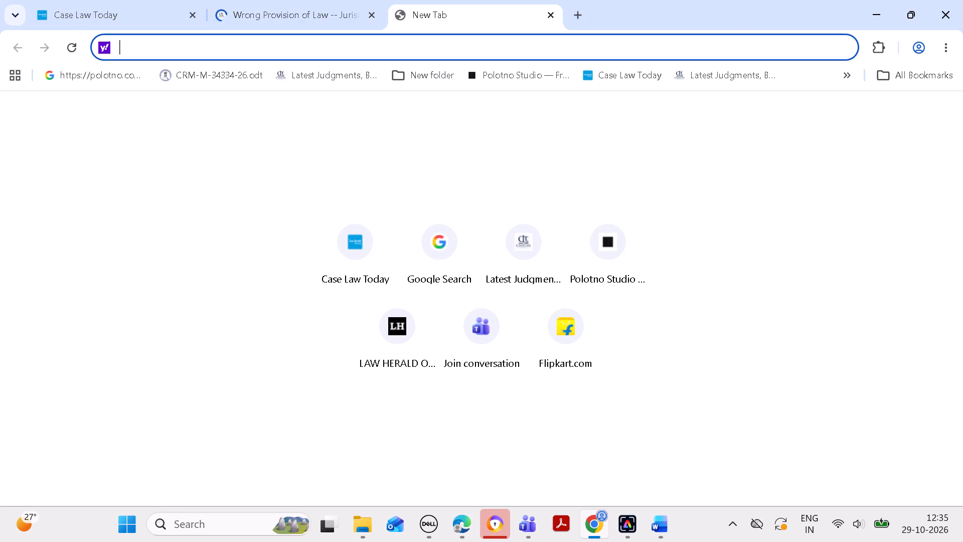
click(508, 41)
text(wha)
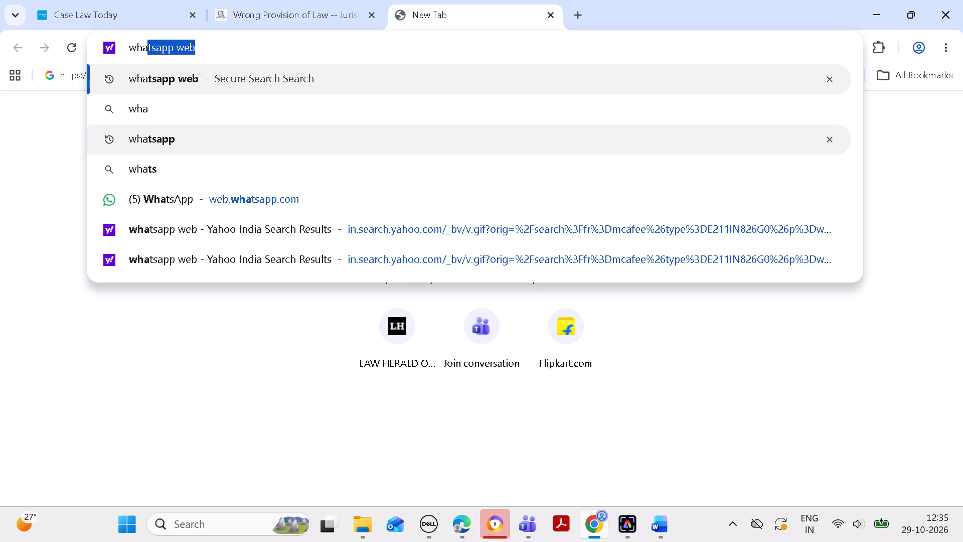
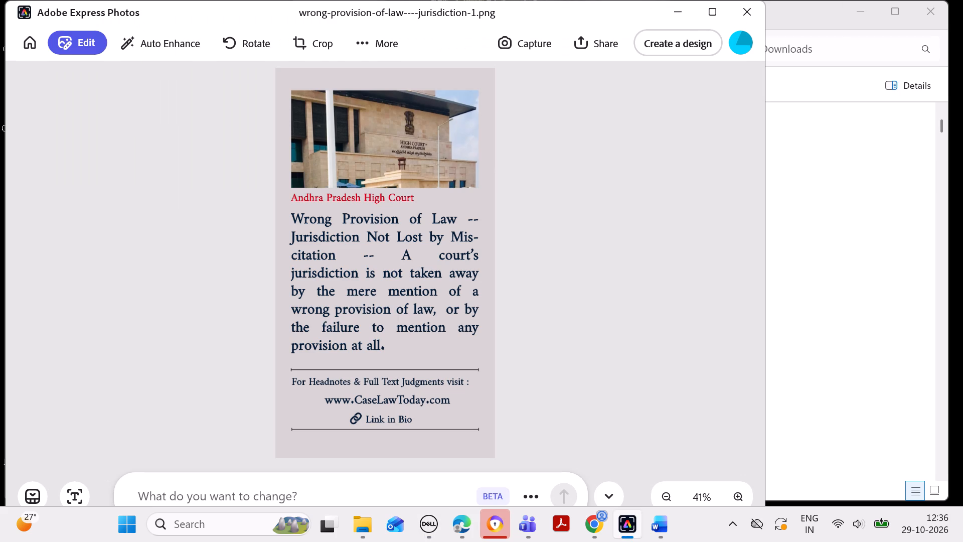
Clear the desktop by minimizing the Adobe Express Photos and Downloads folder windows and closing the blank Avast Secure Browser window.
click(689, 6)
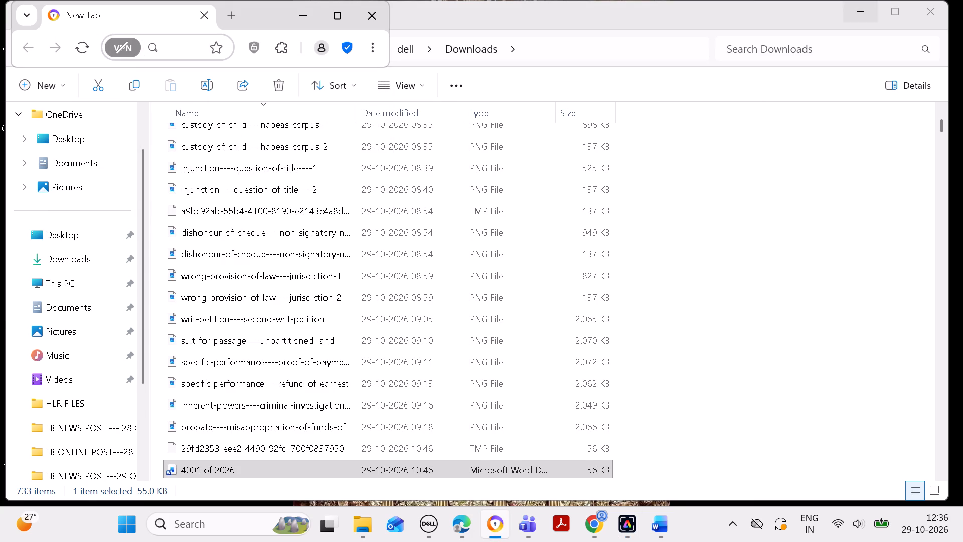
click(856, 14)
click(863, 7)
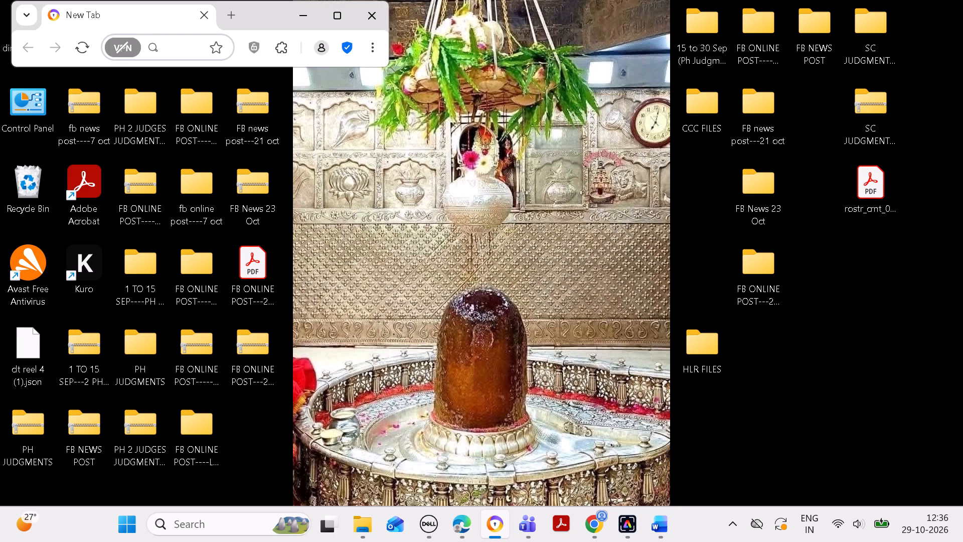
click(383, 12)
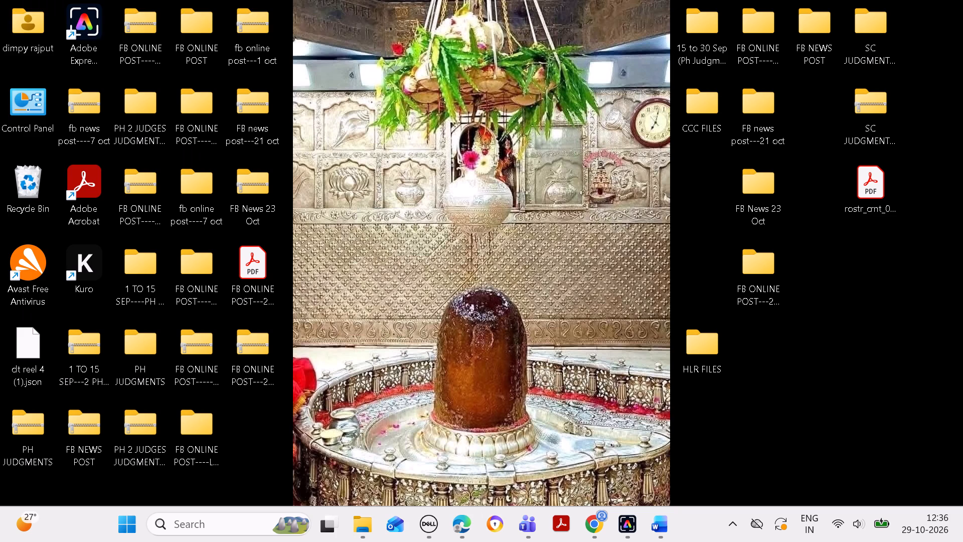
Open the HLR FILES folder from the desktop.
double_click(695, 345)
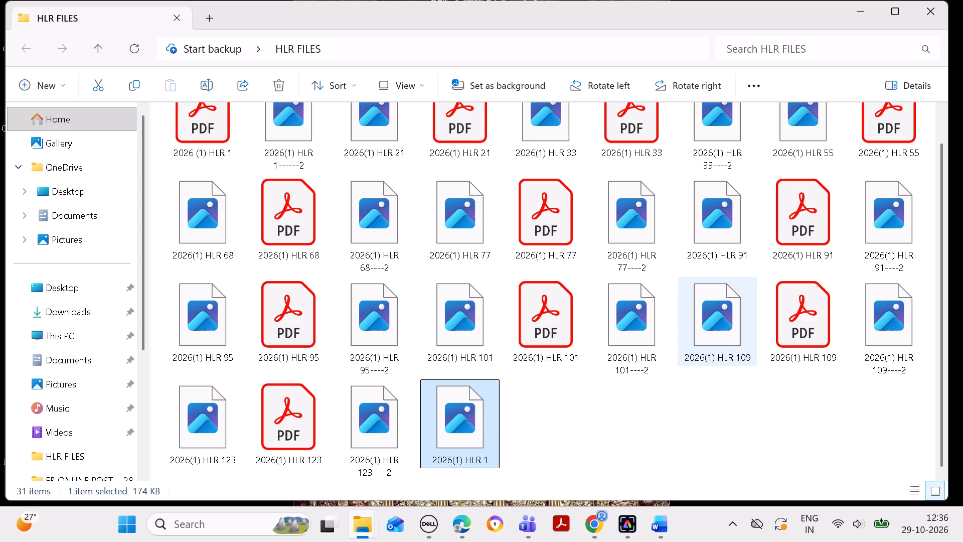
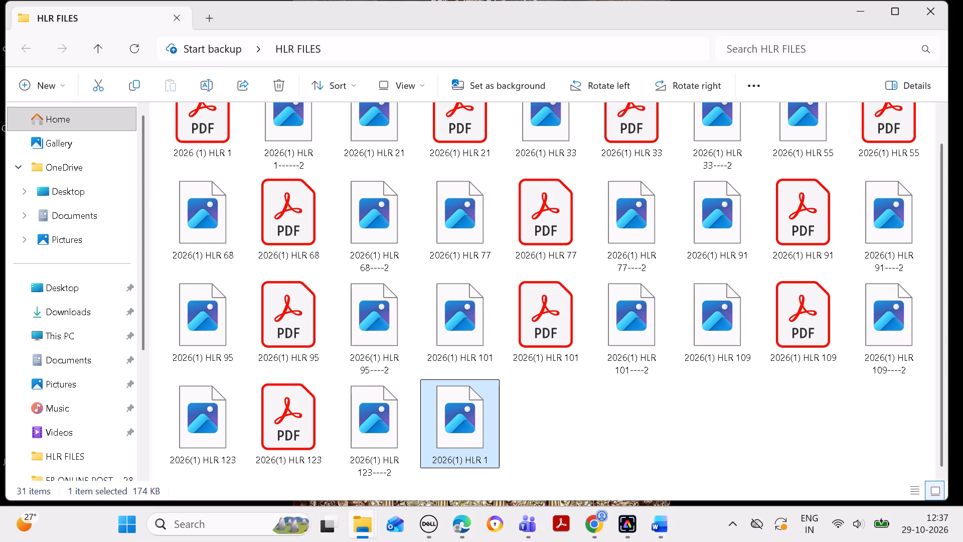
Minimize the HLR FILES folder window to clear the desktop.
click(860, 15)
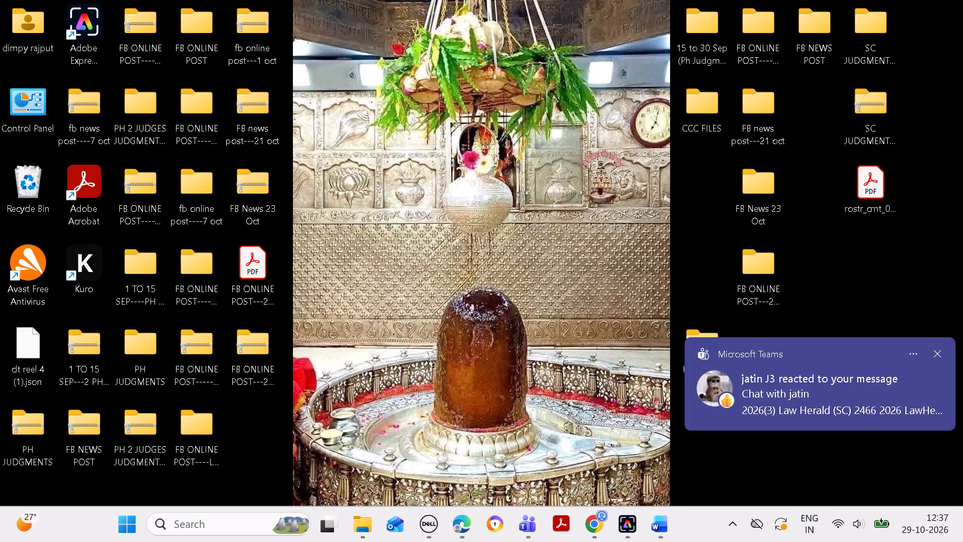